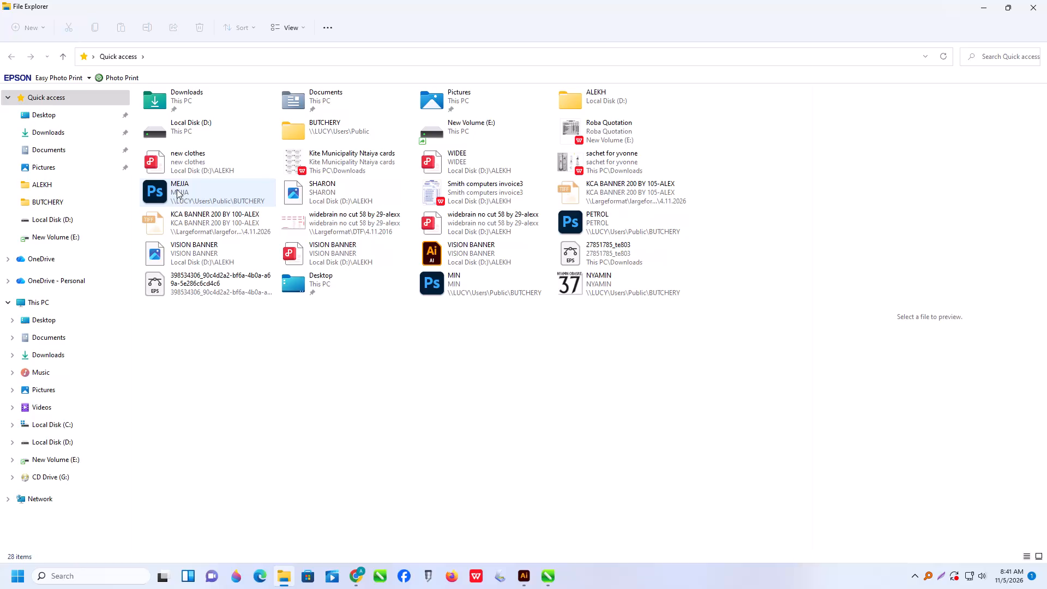
# Search the ALEKH folder on Local Disk (D:) for "rcc".
pyautogui.doubleClick(62, 444)
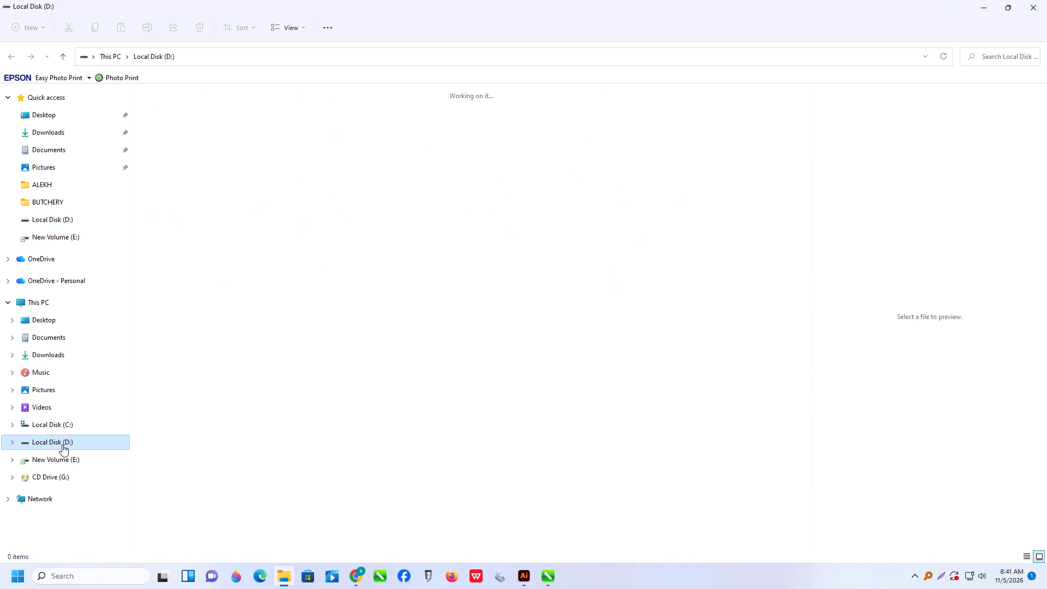
pyautogui.doubleClick(290, 131)
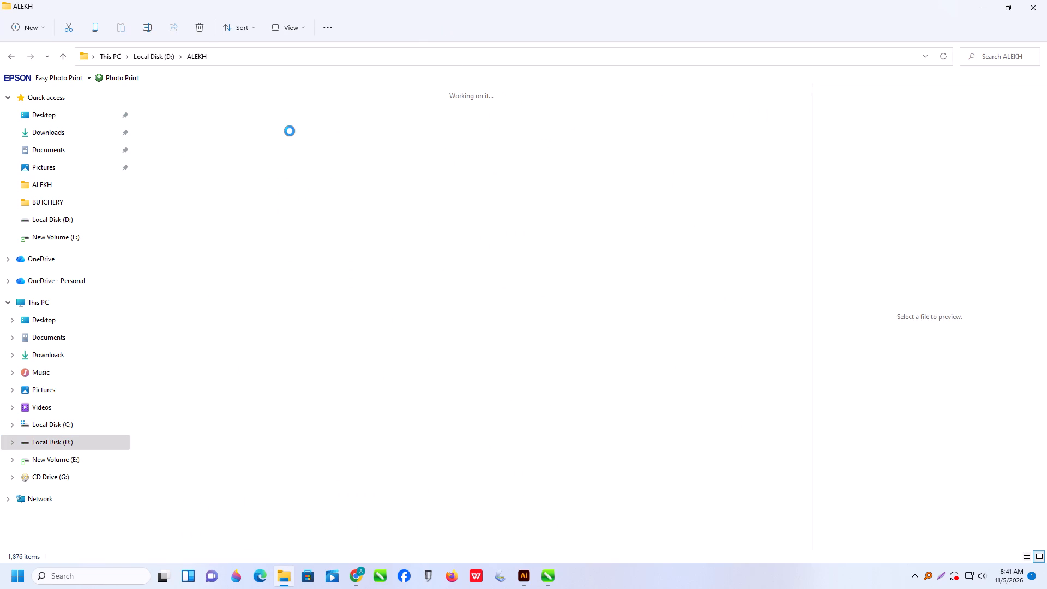
pyautogui.click(990, 58)
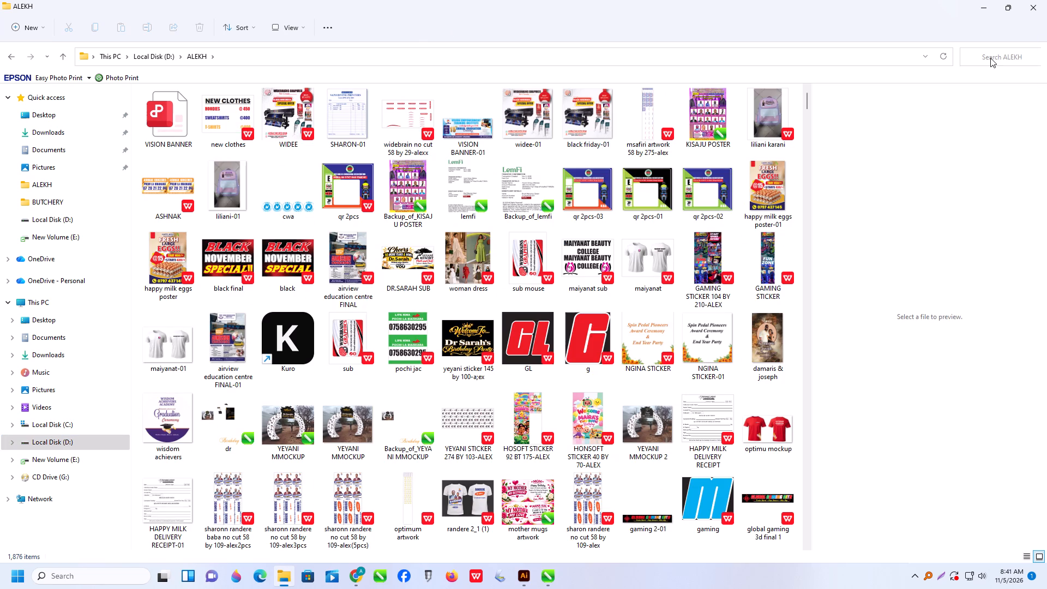
pyautogui.write('rcc')
pyautogui.click(1034, 59)
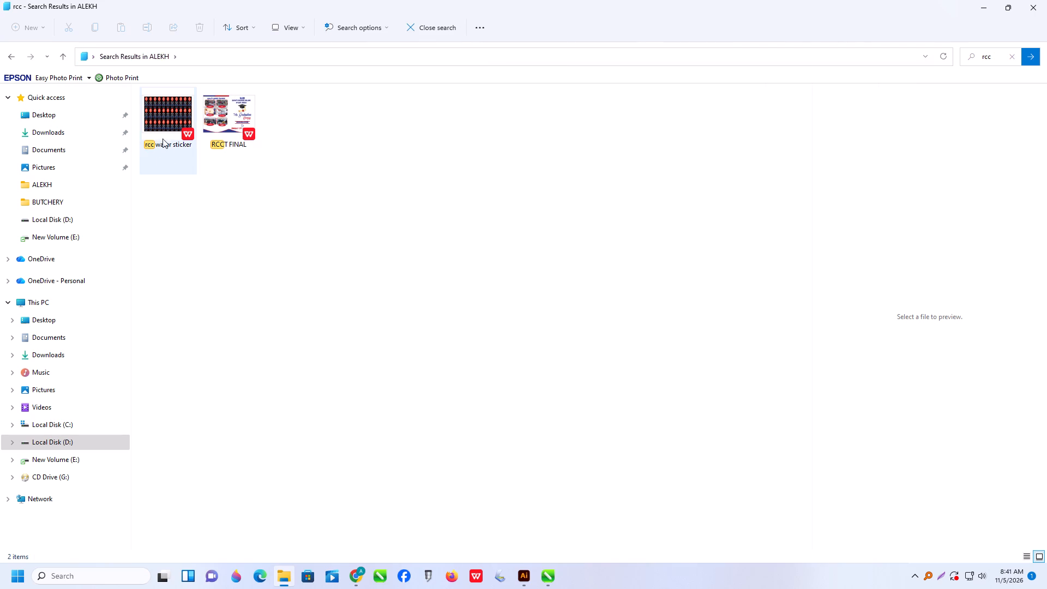
# Open the rcc water sticker PDF in Adobe Illustrator 2023.
pyautogui.rightClick(164, 121)
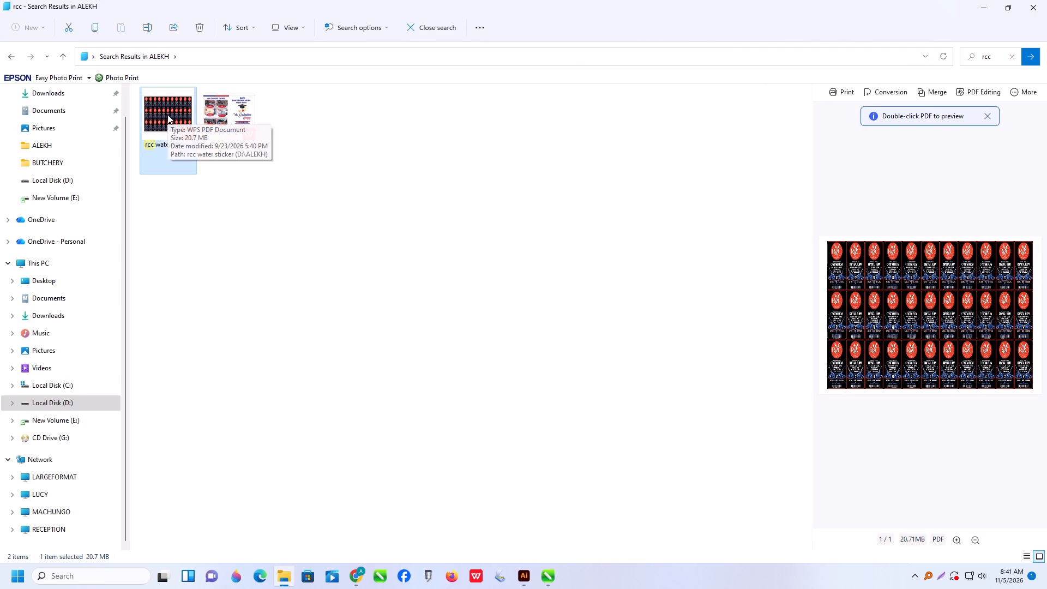
pyautogui.rightClick(167, 115)
pyautogui.click(215, 165)
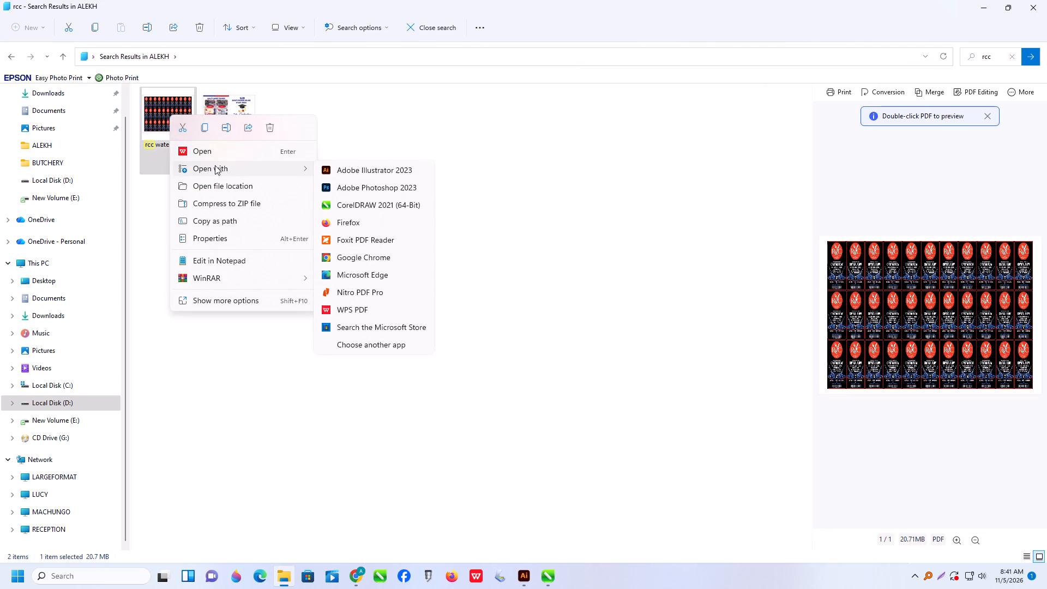
pyautogui.click(355, 170)
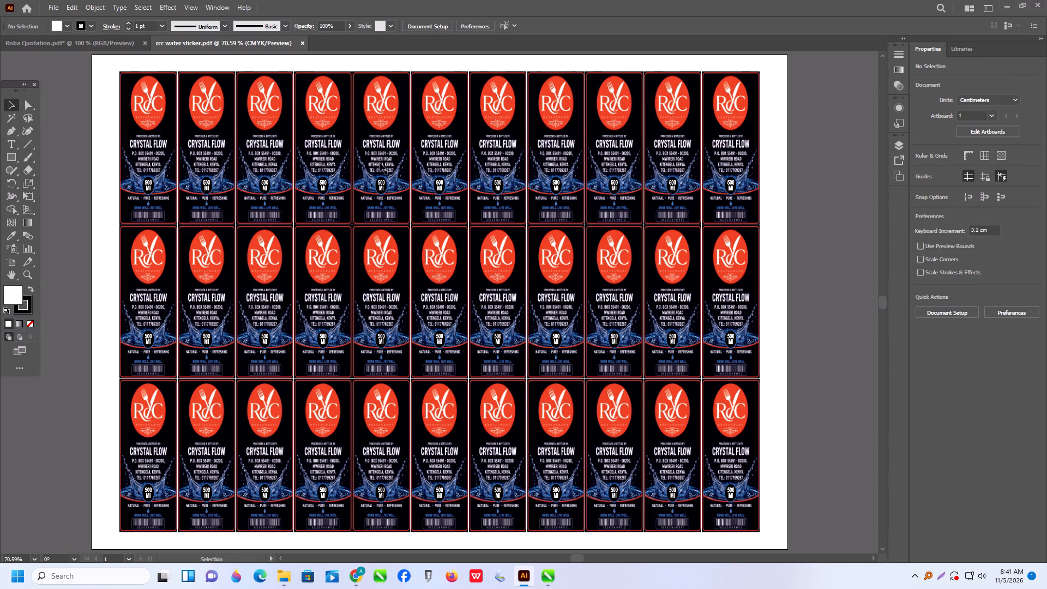
# Examine the label text on the rcc water sticker sheet up close, close that document and return to File Explorer.
pyautogui.press('space')
pyautogui.press('space')
pyautogui.press('space')
pyautogui.press('space')
pyautogui.scroll(3, 380, 182)
pyautogui.keyDown('alt'); pyautogui.scroll(7, 375, 208); pyautogui.keyUp('alt')
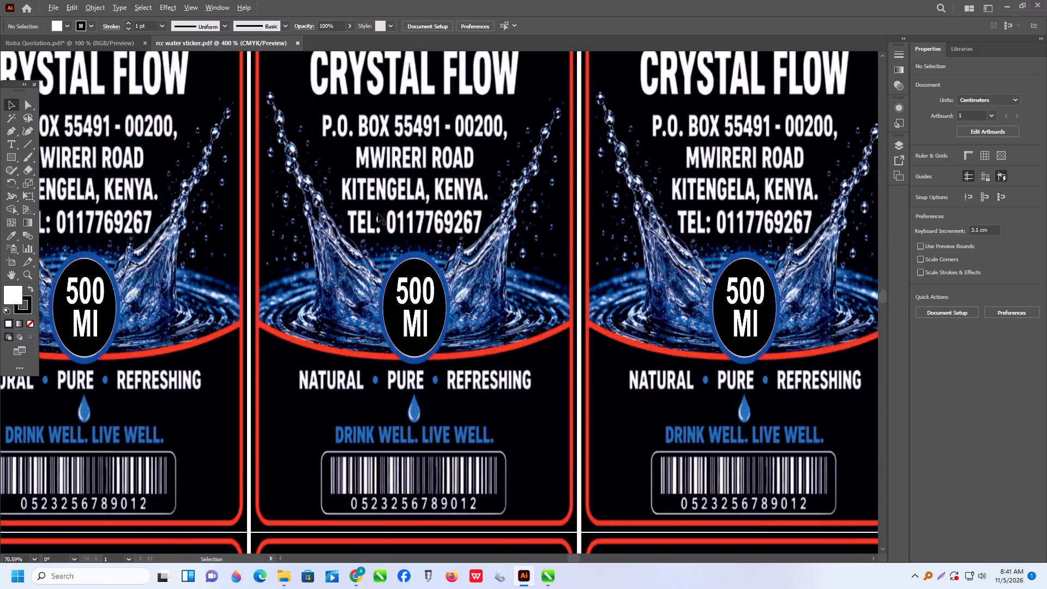
pyautogui.keyDown('alt'); pyautogui.scroll(1, 378, 213); pyautogui.keyUp('alt')
pyautogui.keyDown('alt'); pyautogui.scroll(-11, 378, 213); pyautogui.keyUp('alt')
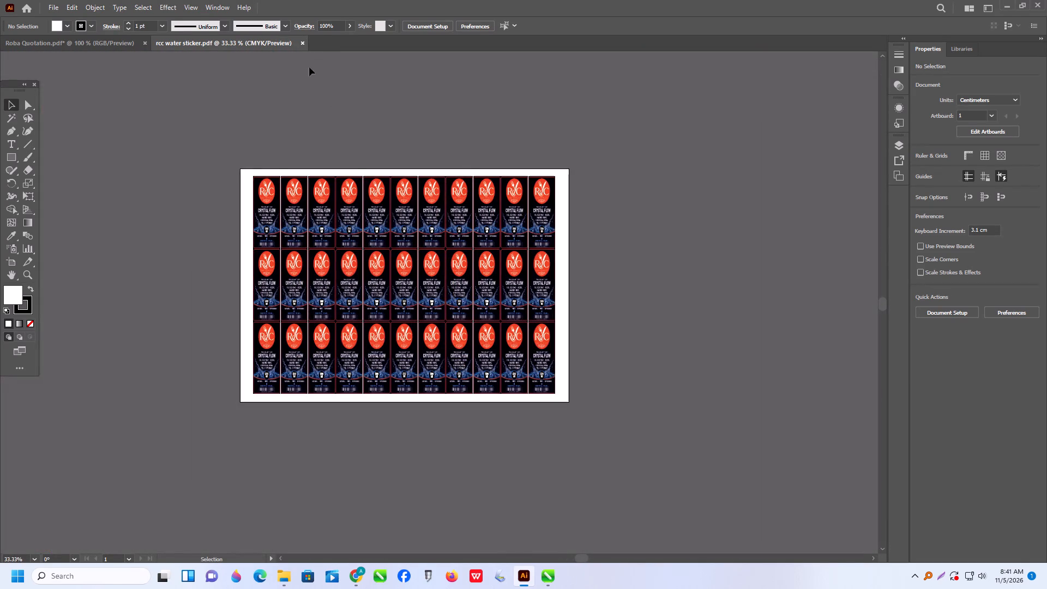
pyautogui.click(301, 42)
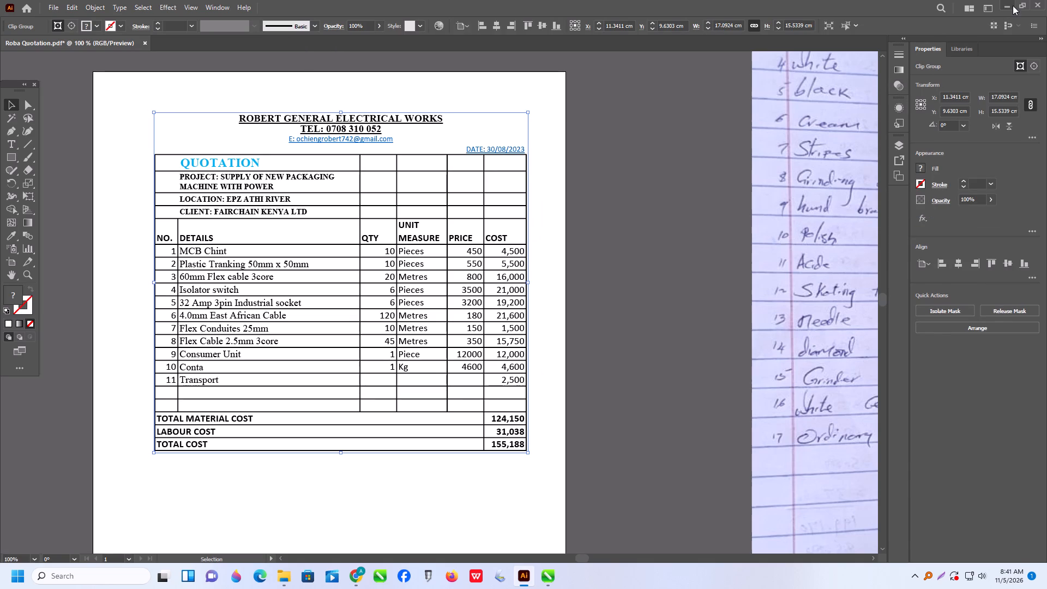
pyautogui.click(1013, 5)
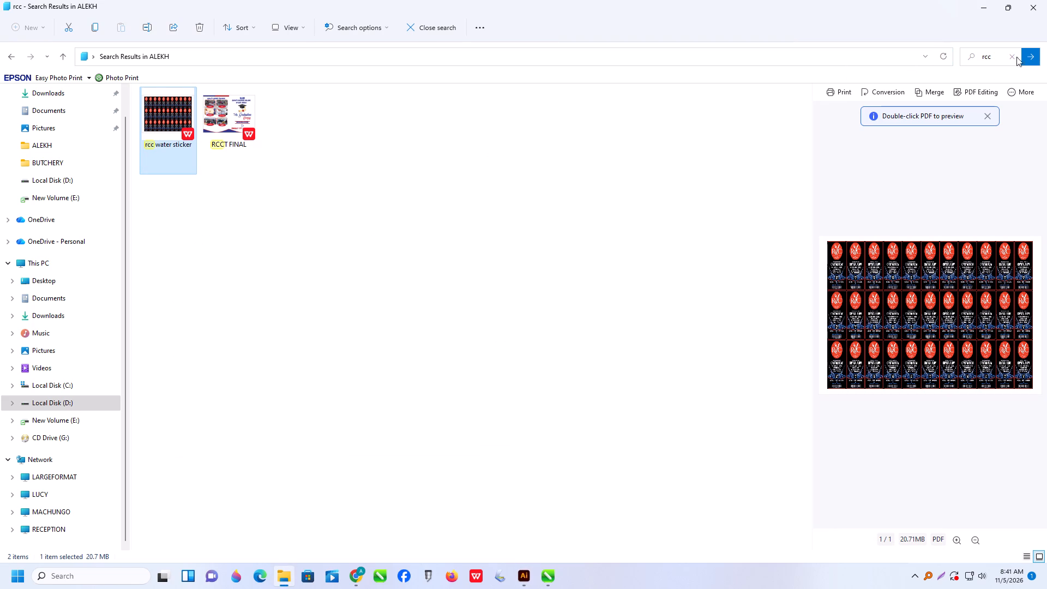
# Show all ALEKH files without the rcc filter and preview the fahi 500ml box 36pcs and fahi 1litre box sticker sheets.
pyautogui.click(63, 56)
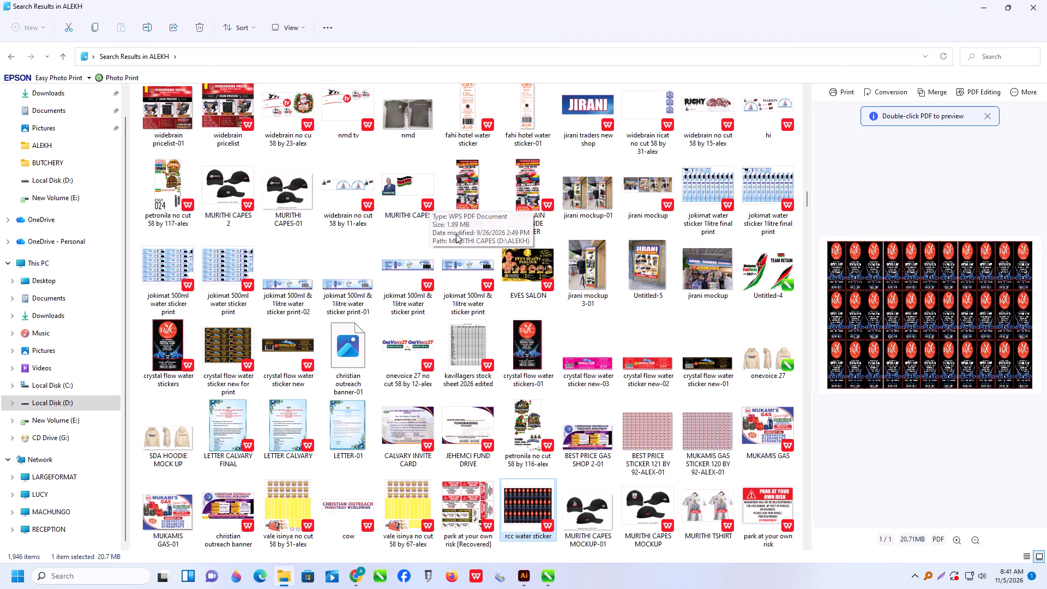
pyautogui.click(859, 283)
pyautogui.click(944, 309)
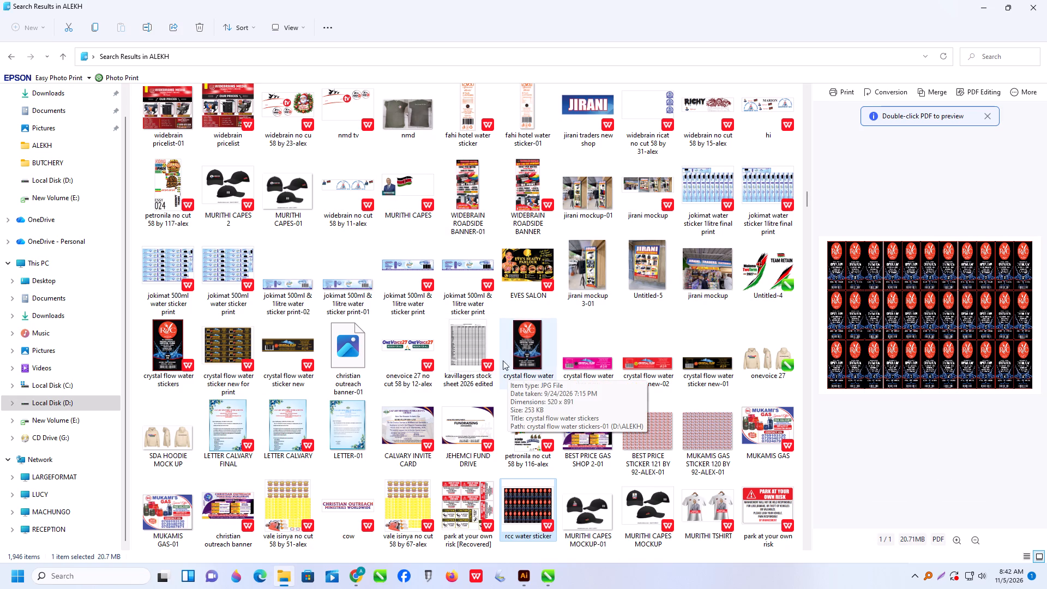
pyautogui.scroll(2, 441, 332)
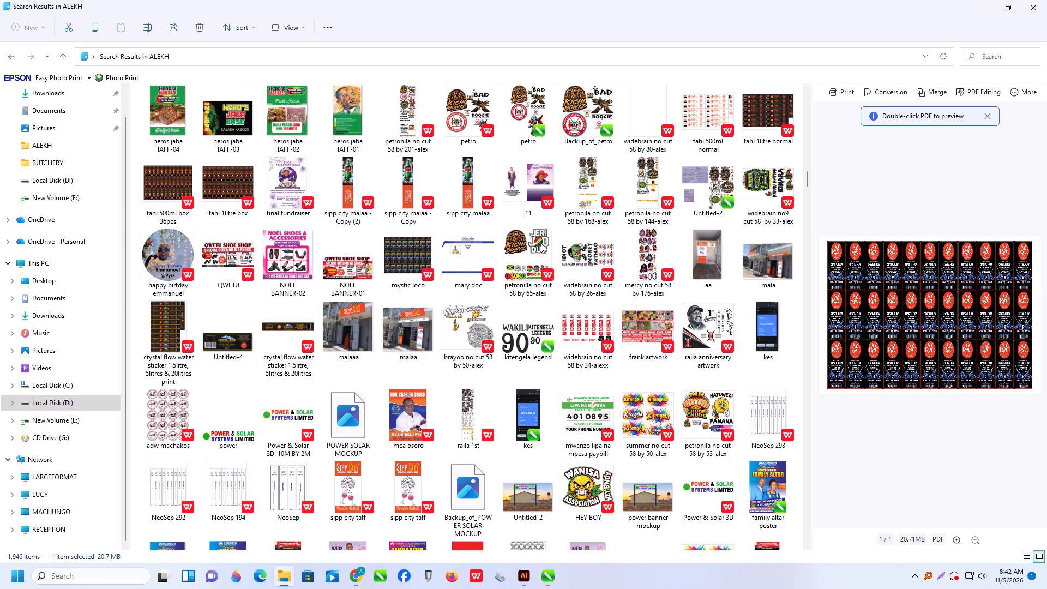
pyautogui.click(165, 194)
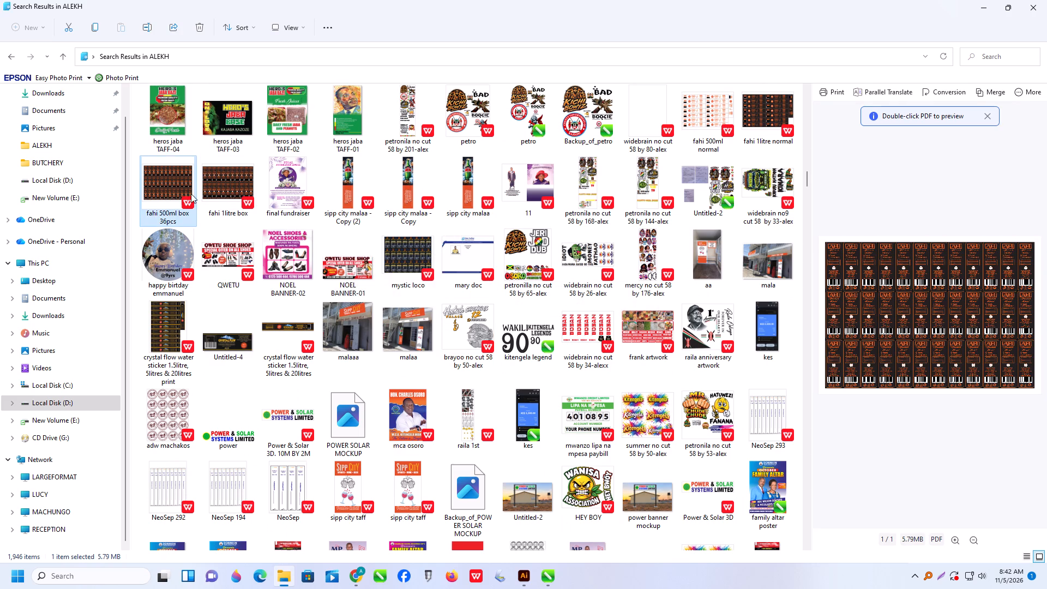
pyautogui.click(221, 193)
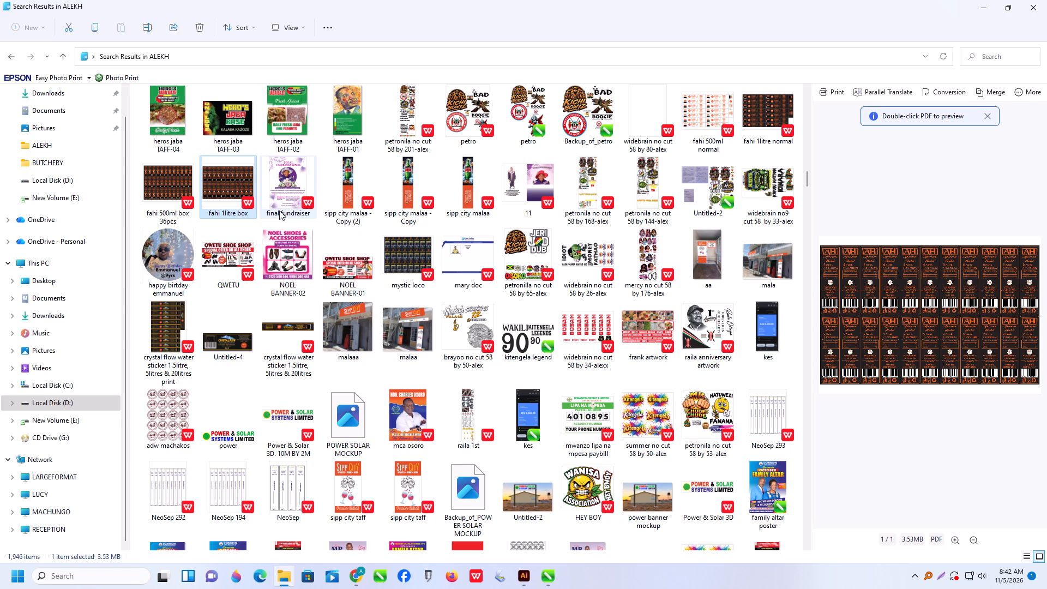
# Look through the artwork files in the ALEKH folder for the crystal flow and rcc water stickers, previewing MERISHA CASH SALE-01 on the way.
pyautogui.scroll(2, 386, 274)
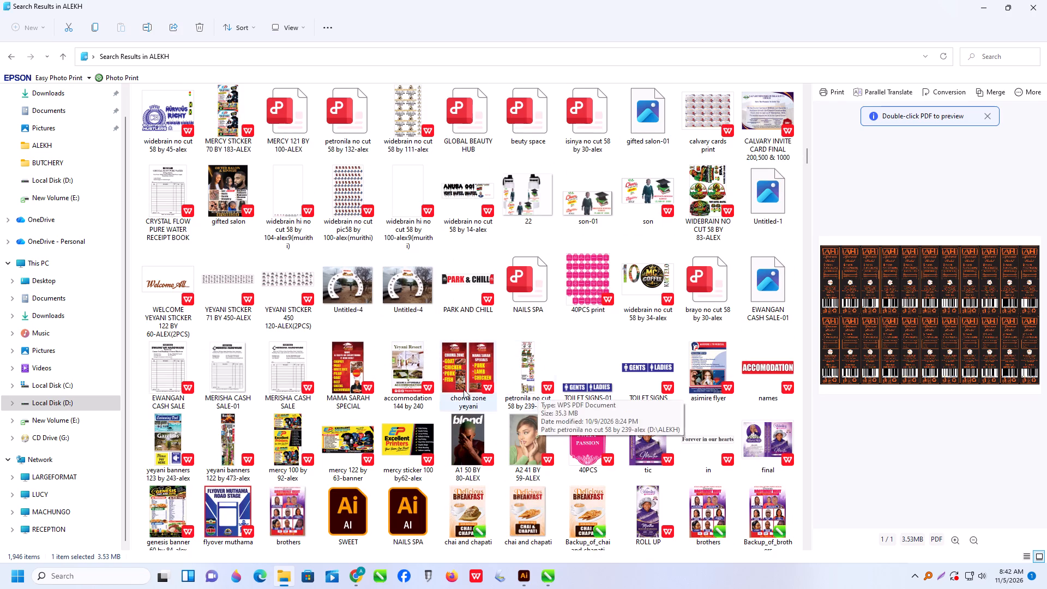
pyautogui.click(243, 372)
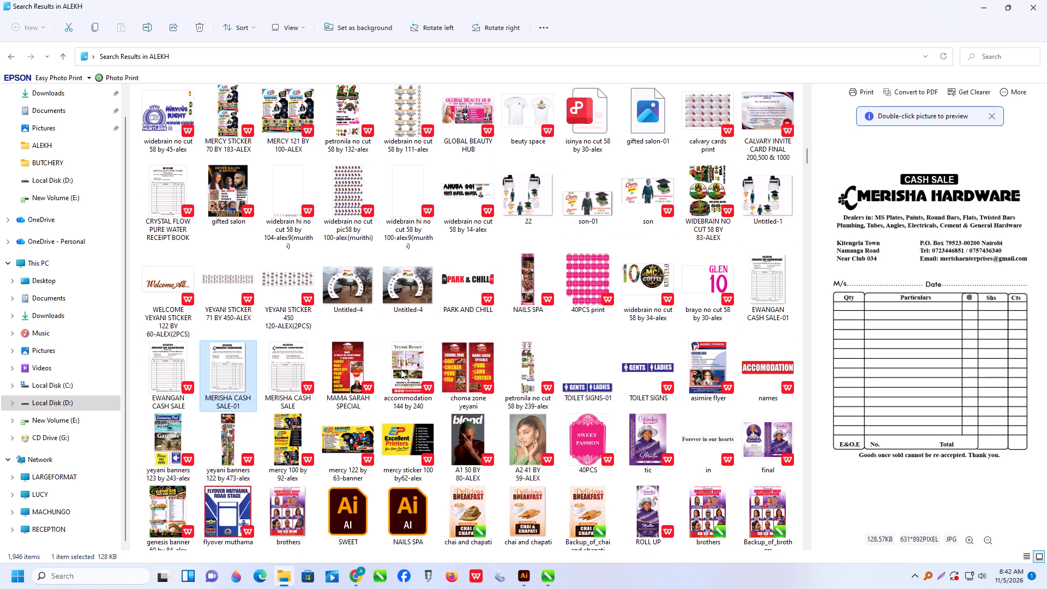
pyautogui.scroll(1, 450, 387)
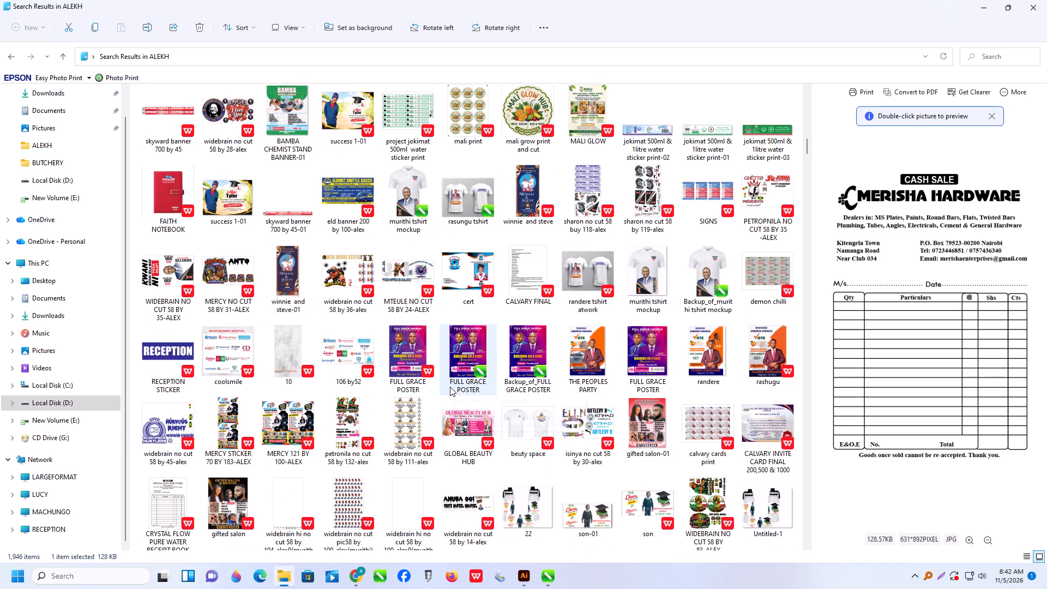
pyautogui.scroll(1, 450, 387)
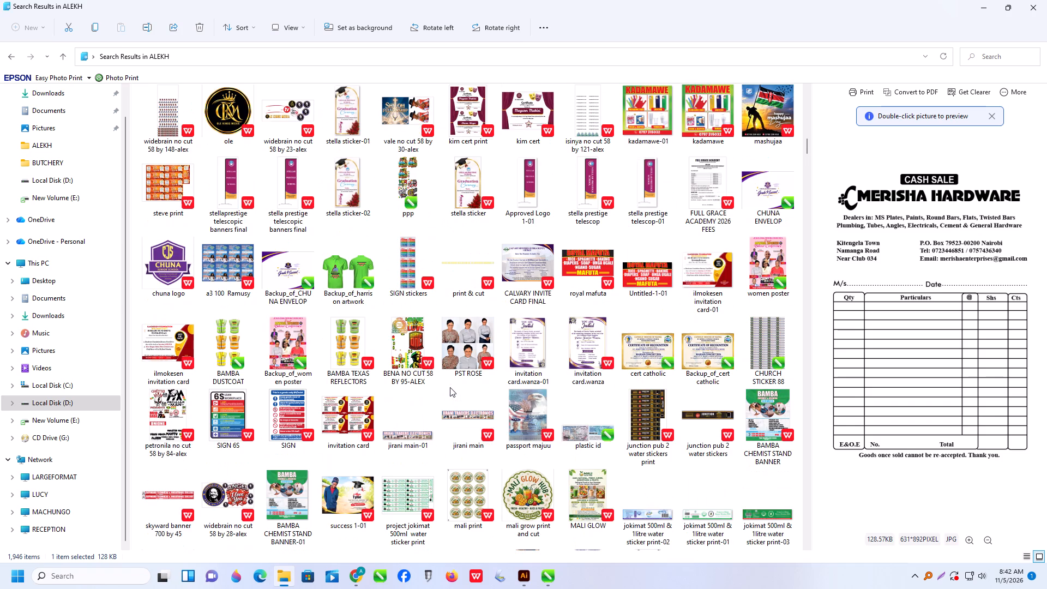
pyautogui.scroll(1, 450, 387)
pyautogui.scroll(-2, 450, 387)
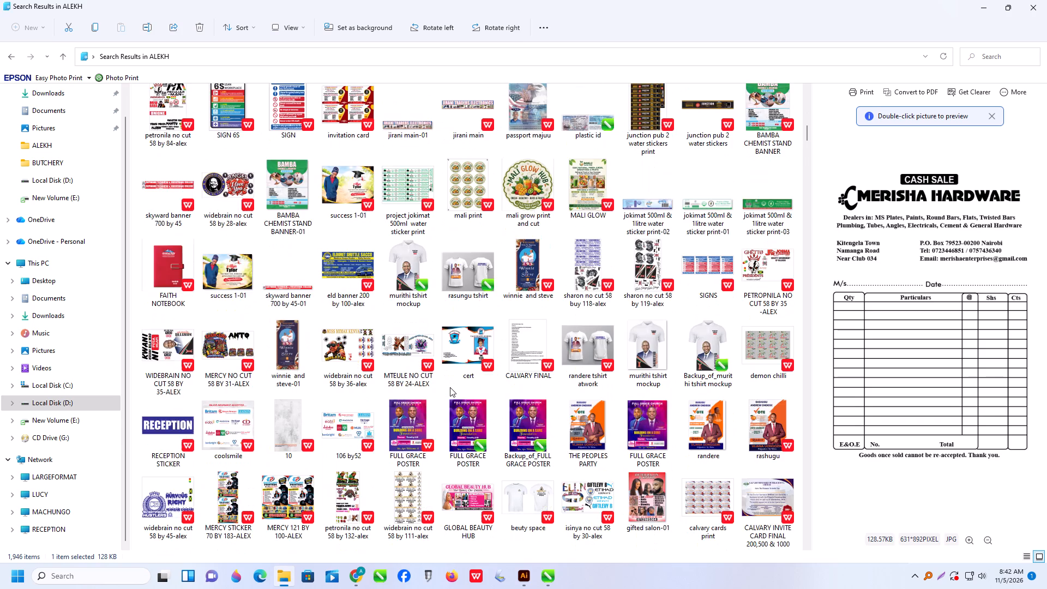
pyautogui.scroll(-2, 450, 387)
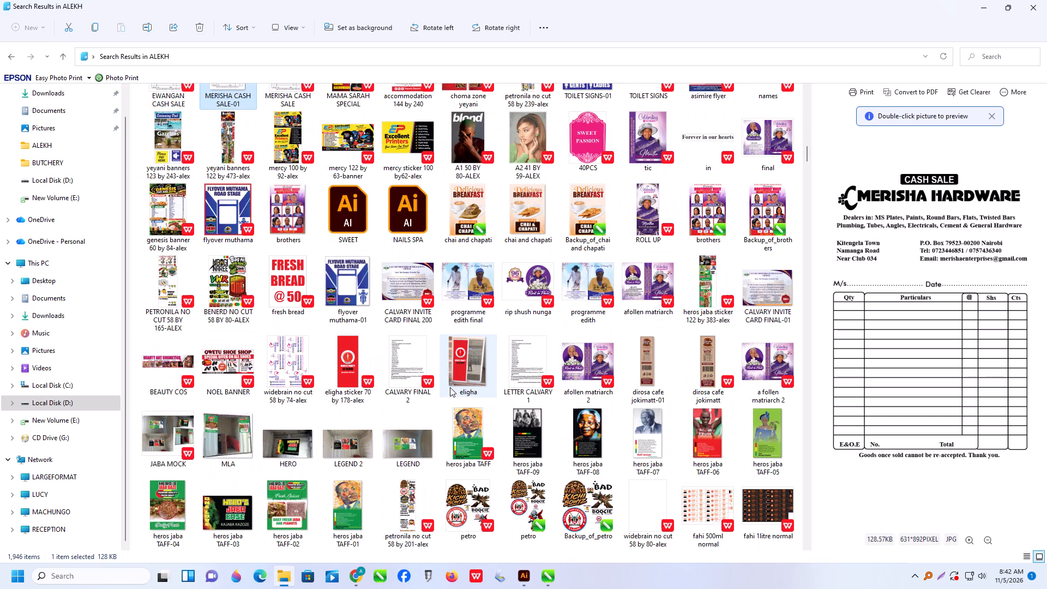
pyautogui.scroll(-1, 450, 387)
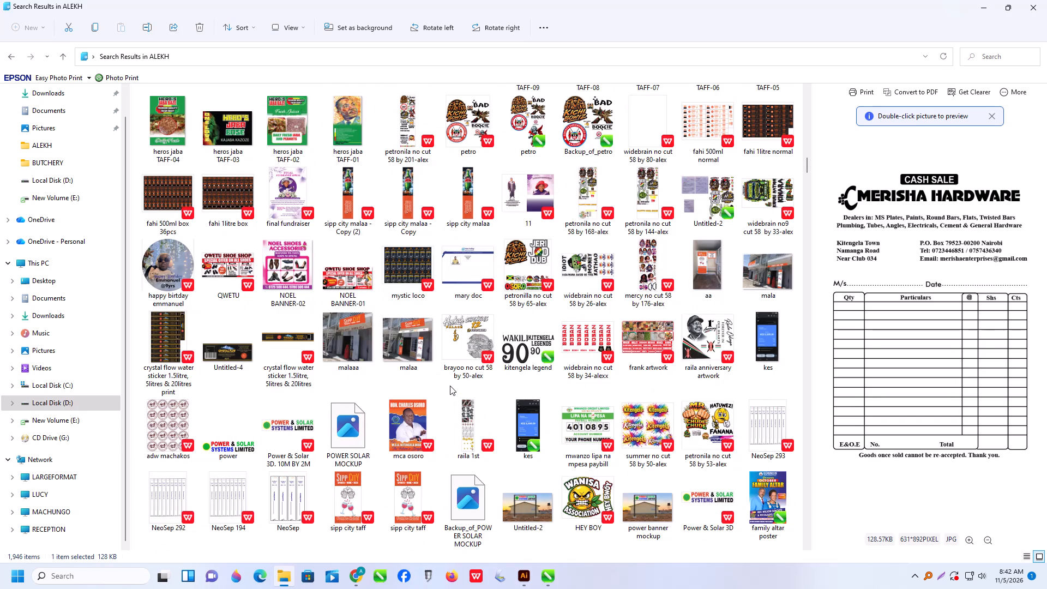
pyautogui.scroll(-2, 450, 384)
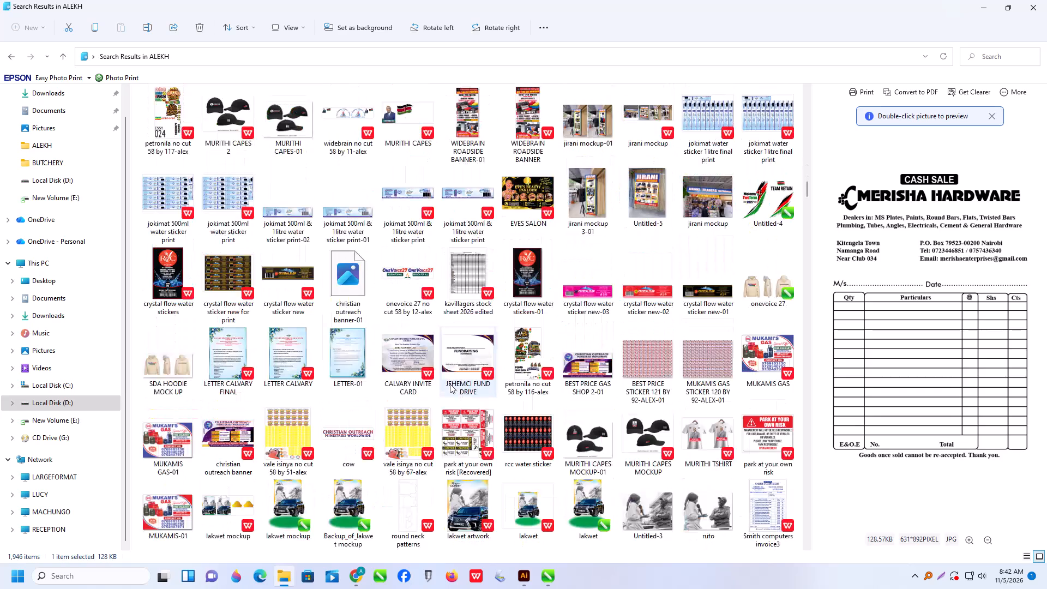
# Compare the previews of rcc water sticker, crystal flow water stickers and crystal flow water stickers-01.
pyautogui.click(537, 435)
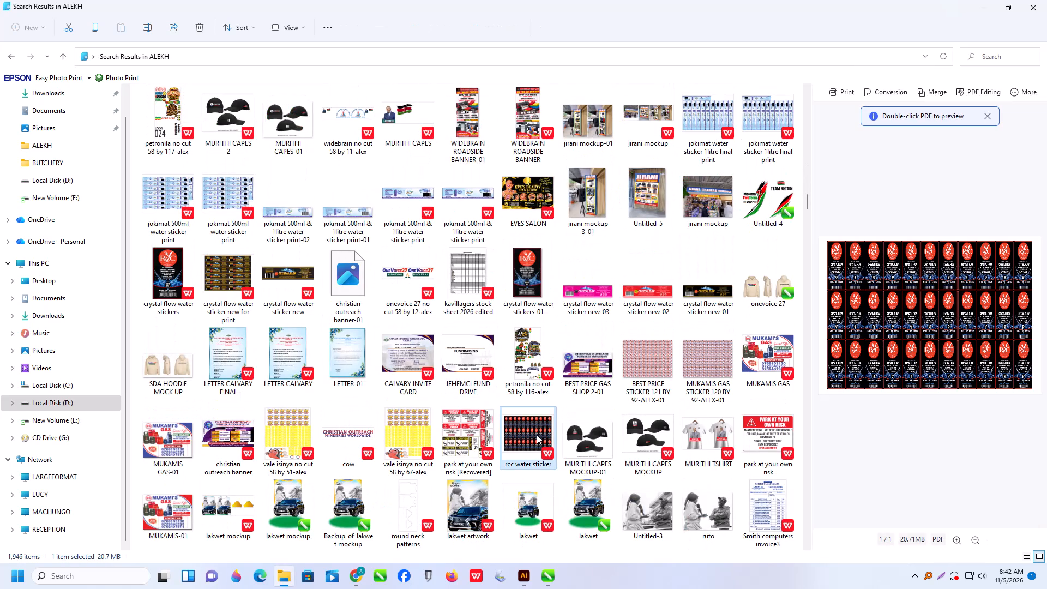
pyautogui.click(178, 287)
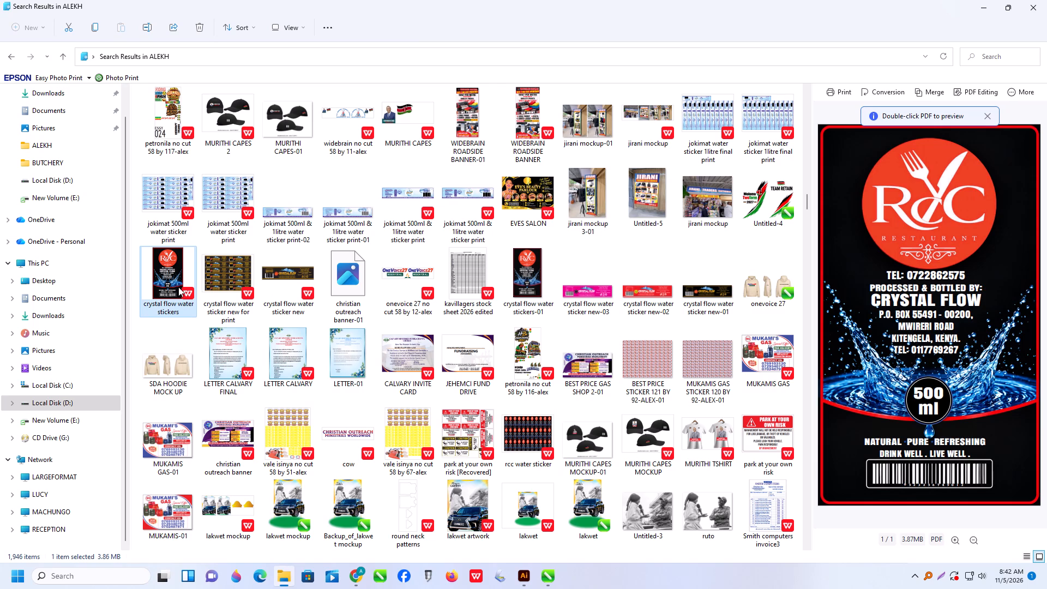
pyautogui.rightClick(177, 285)
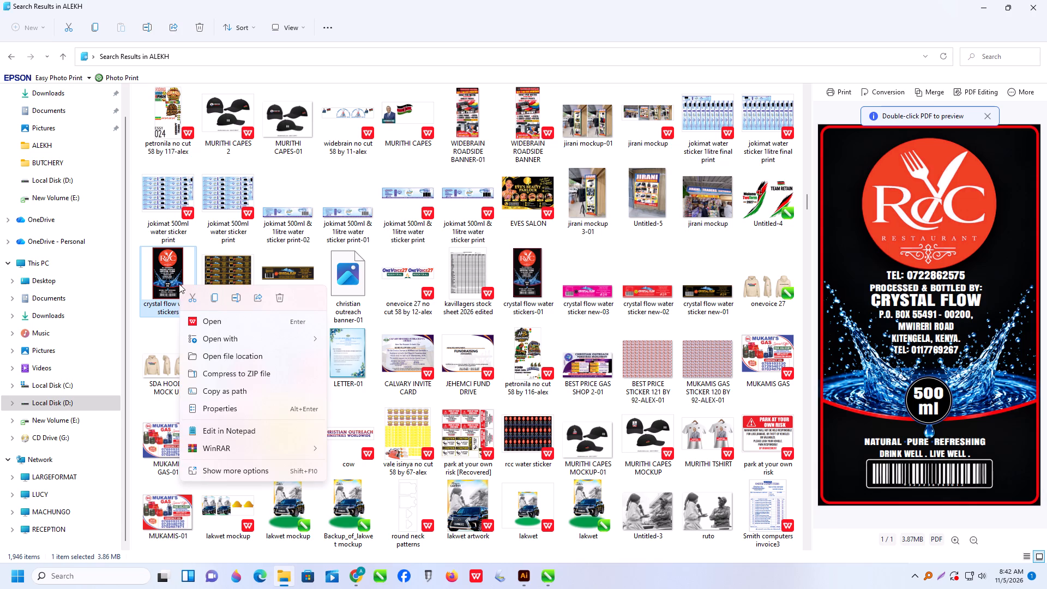
pyautogui.click(524, 275)
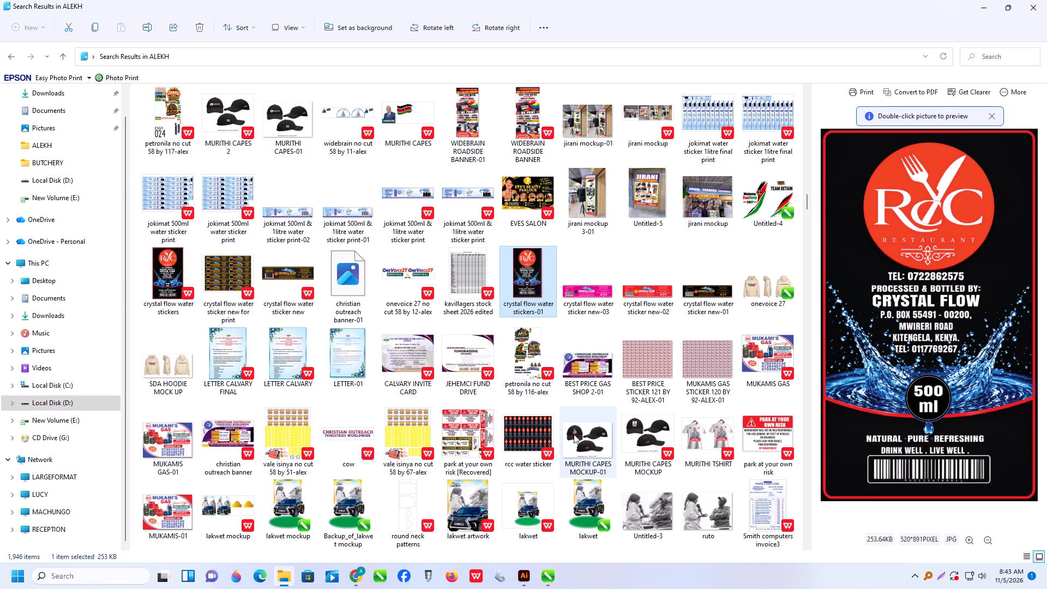
pyautogui.click(523, 443)
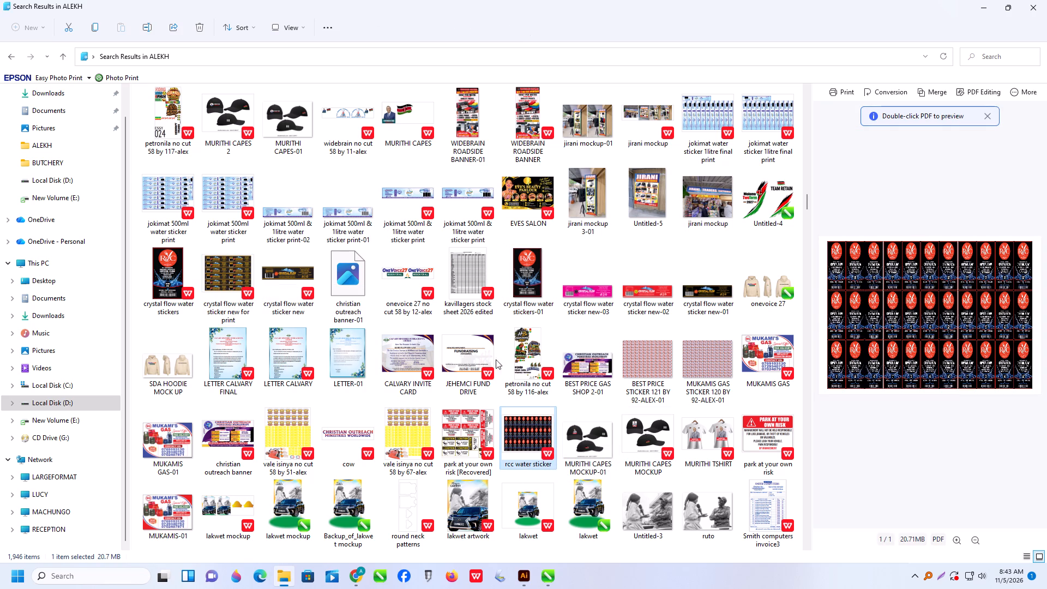
# Open the crystal flow water stickers PDF in Adobe Illustrator 2023, ignoring the missing linked image.
pyautogui.rightClick(161, 287)
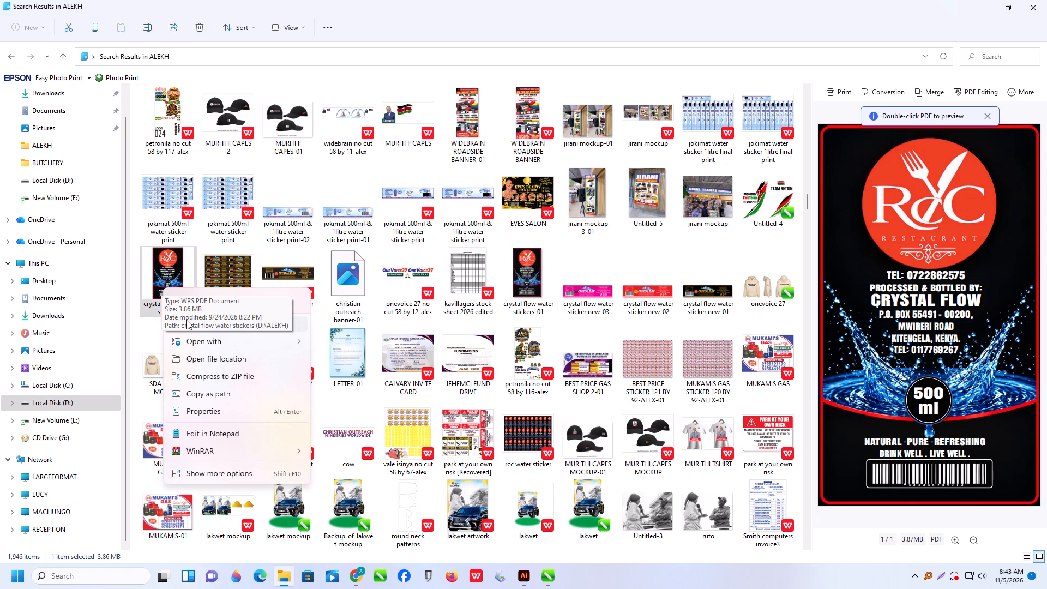
pyautogui.click(215, 343)
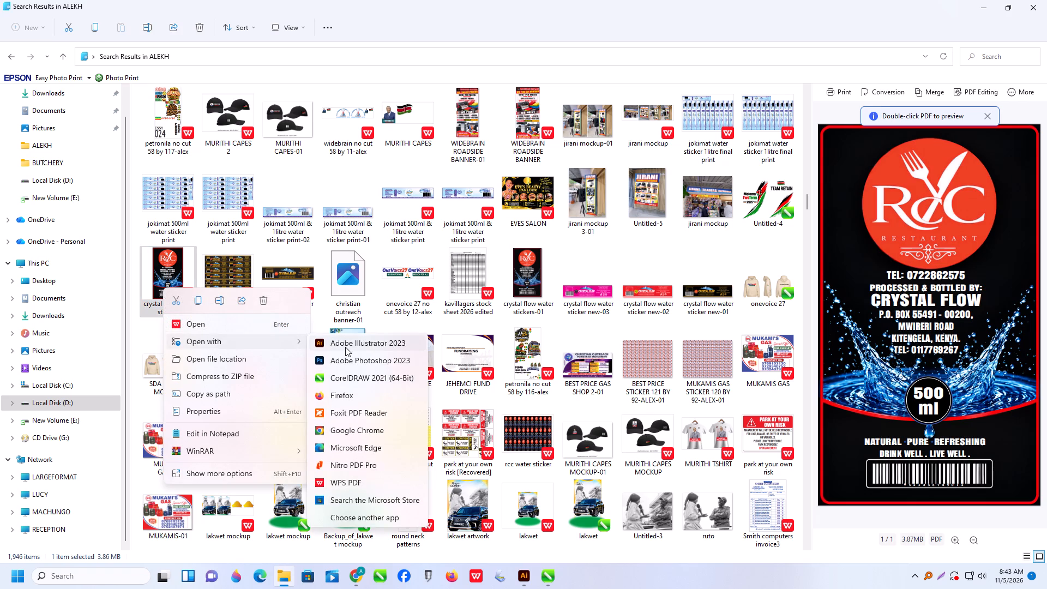
pyautogui.click(345, 347)
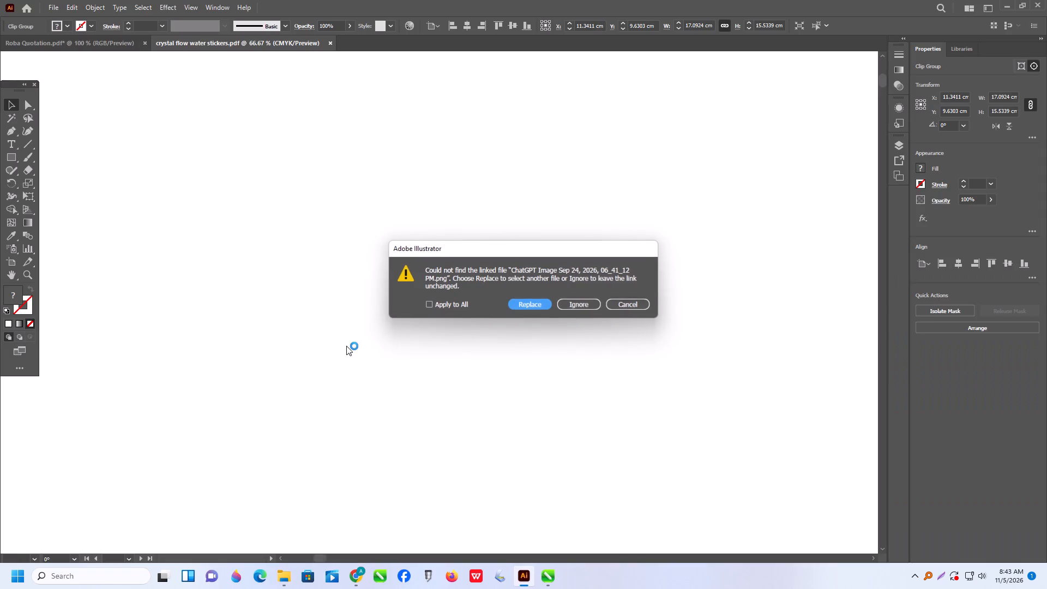
pyautogui.click(576, 303)
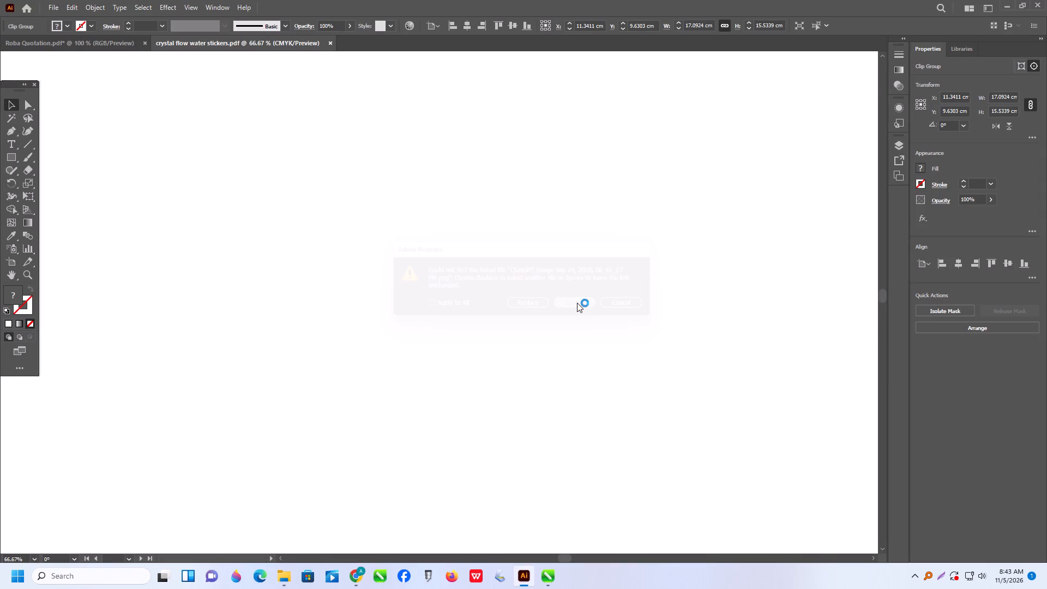
pyautogui.keyDown('alt'); pyautogui.scroll(1, 516, 255); pyautogui.keyUp('alt')
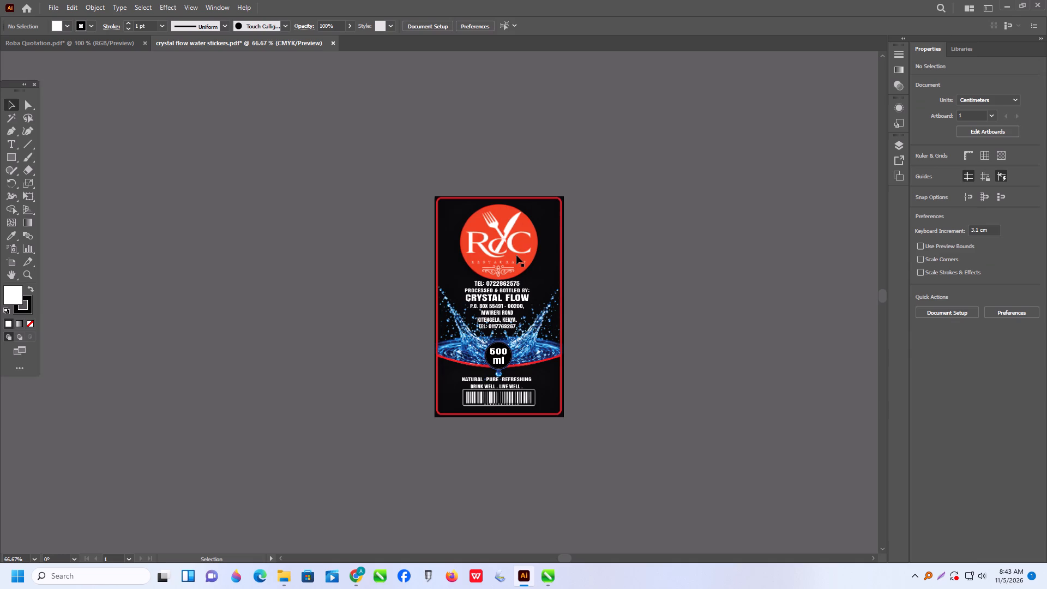
# Inside the sticker group, shrink the CRYSTAL FLOW text to about 8.6 pt and place it centred just above the P.O. Box line.
pyautogui.keyDown('alt'); pyautogui.scroll(5, 516, 255); pyautogui.keyUp('alt')
pyautogui.keyDown('alt'); pyautogui.scroll(-3, 516, 254); pyautogui.keyUp('alt')
pyautogui.keyDown('alt'); pyautogui.scroll(2, 494, 302); pyautogui.keyUp('alt')
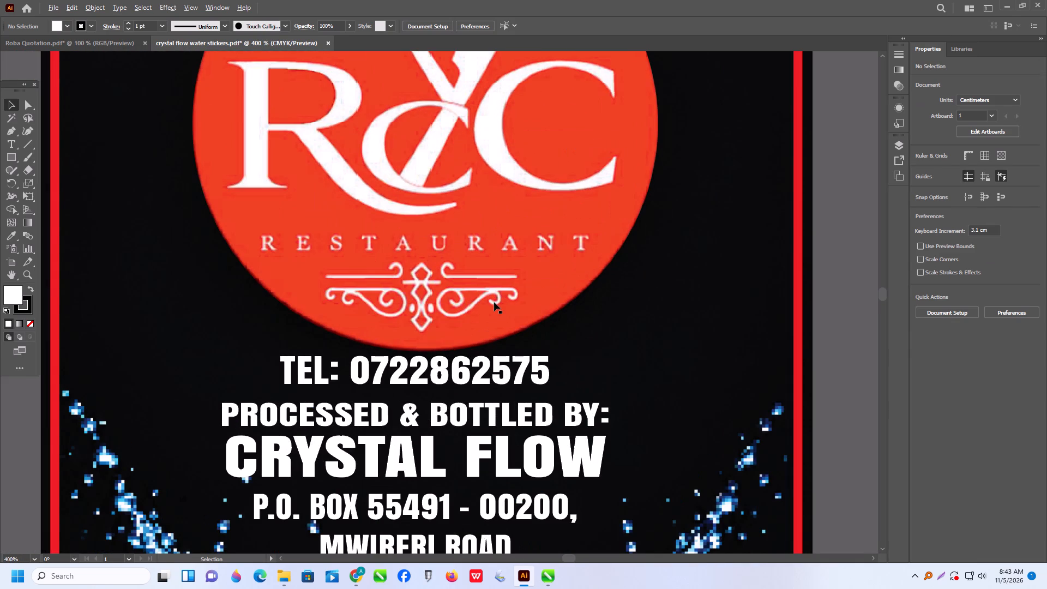
pyautogui.scroll(-6, 420, 413)
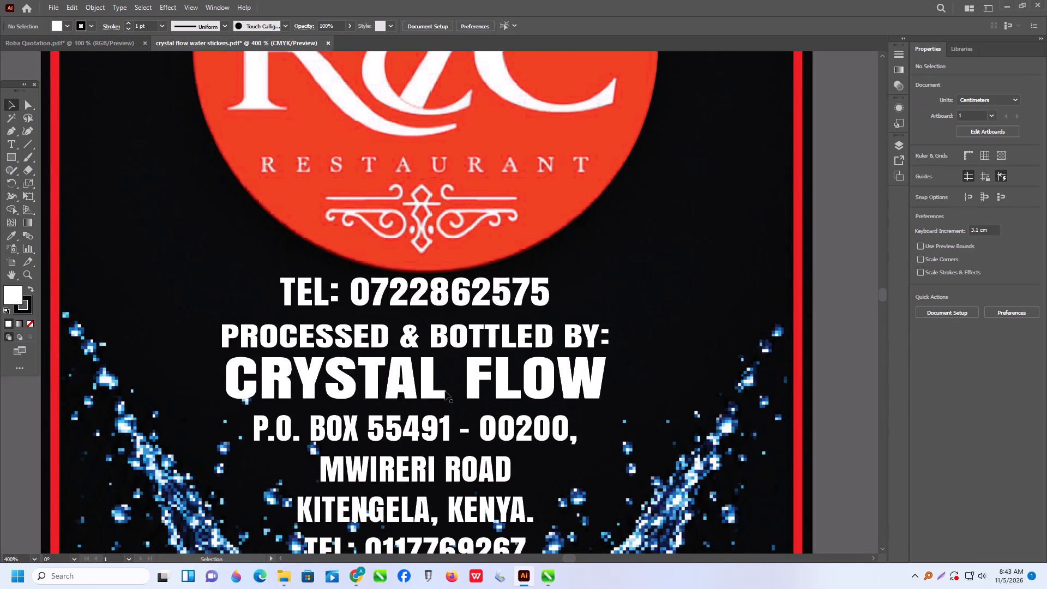
pyautogui.keyDown('alt'); pyautogui.scroll(-2, 442, 391); pyautogui.keyUp('alt')
pyautogui.click(428, 385)
pyautogui.tripleClick(388, 389)
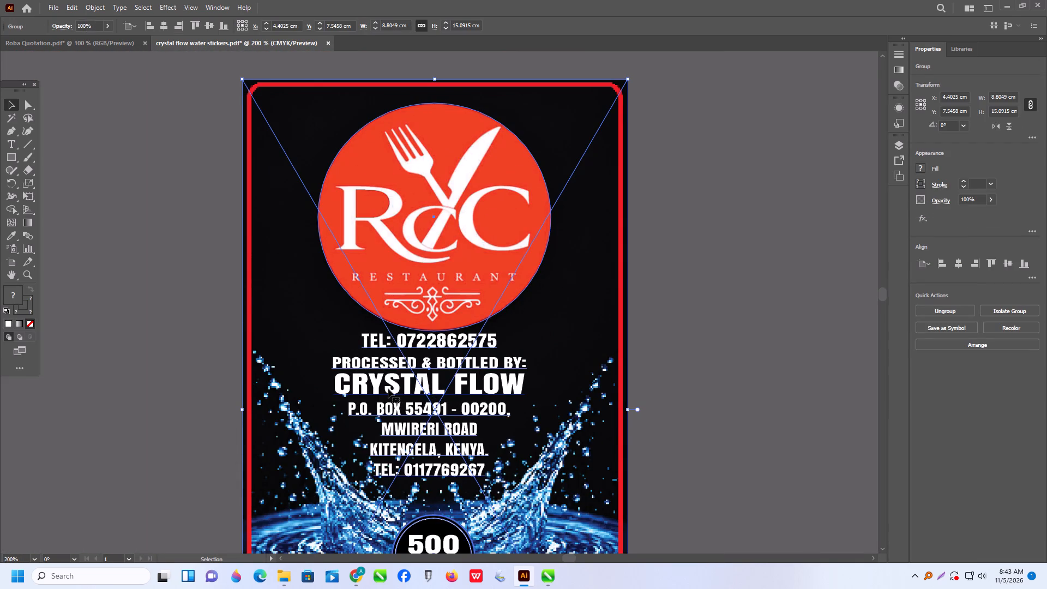
pyautogui.doubleClick(388, 389)
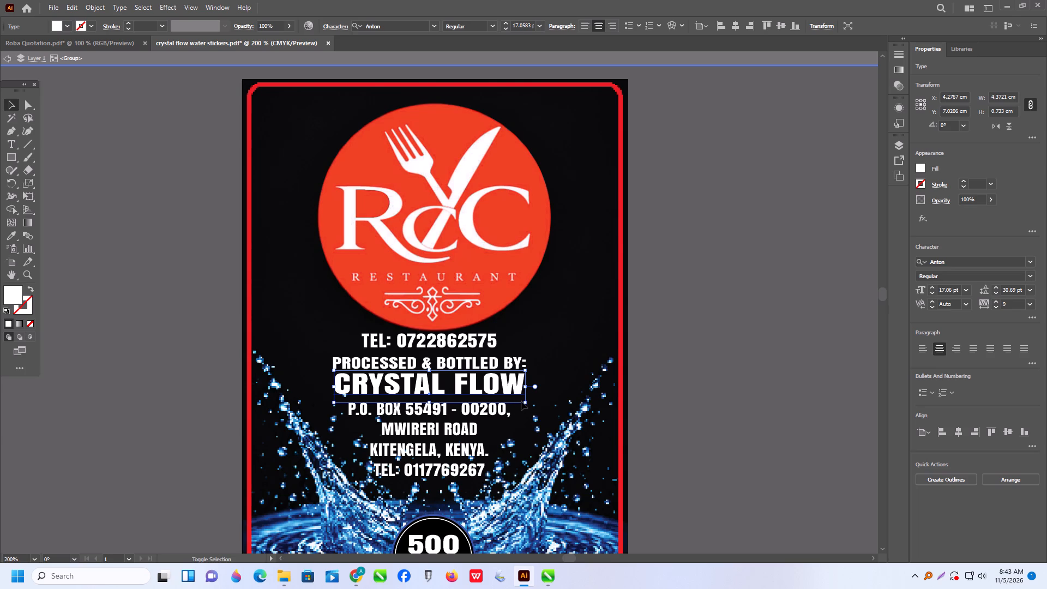
pyautogui.keyDown('shift'); pyautogui.moveTo(524, 403); pyautogui.dragTo(442, 387); pyautogui.keyUp('shift')
pyautogui.moveTo(407, 377); pyautogui.dragTo(461, 393)
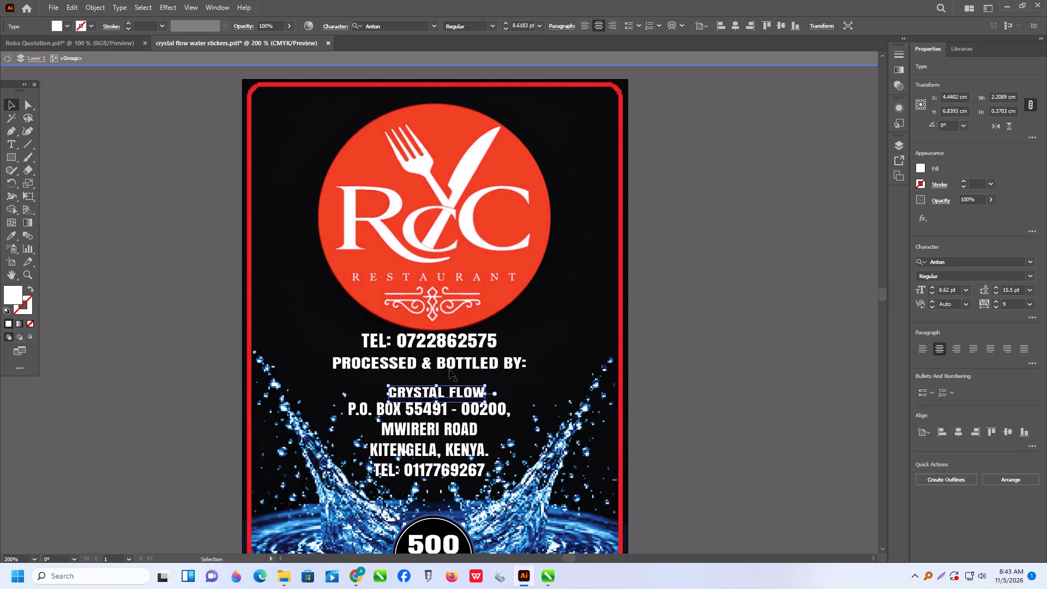
# Move the PROCESSED & BOTTLED BY: line and the telephone line above it down to sit closer to CRYSTAL FLOW.
pyautogui.moveTo(454, 369); pyautogui.dragTo(454, 378)
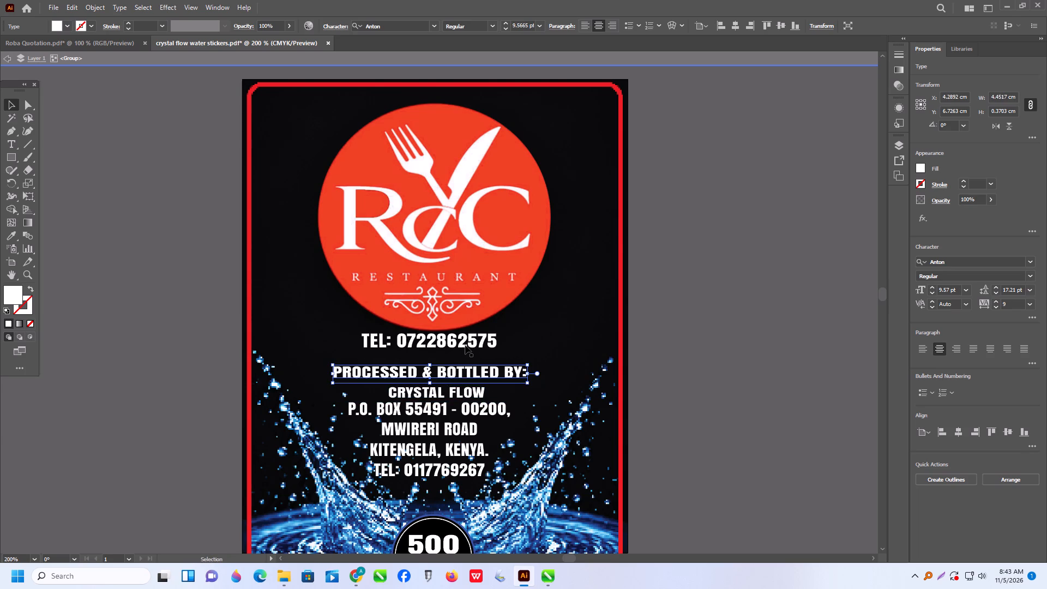
pyautogui.moveTo(465, 345); pyautogui.dragTo(464, 356)
pyautogui.scroll(-2, 463, 360)
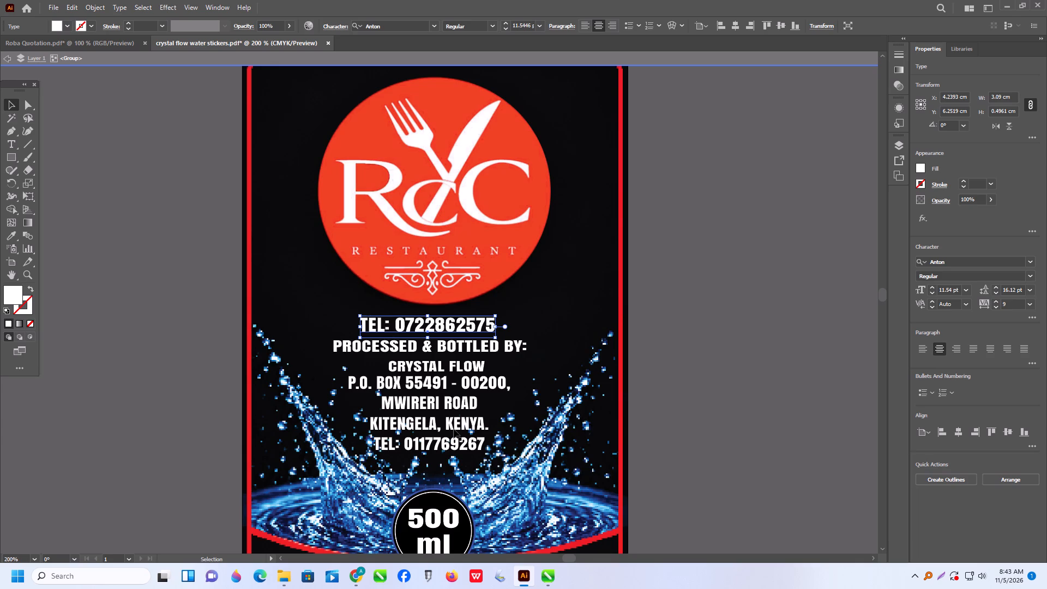
# Leave the isolated group and select the whole sticker as one object.
pyautogui.click(454, 429)
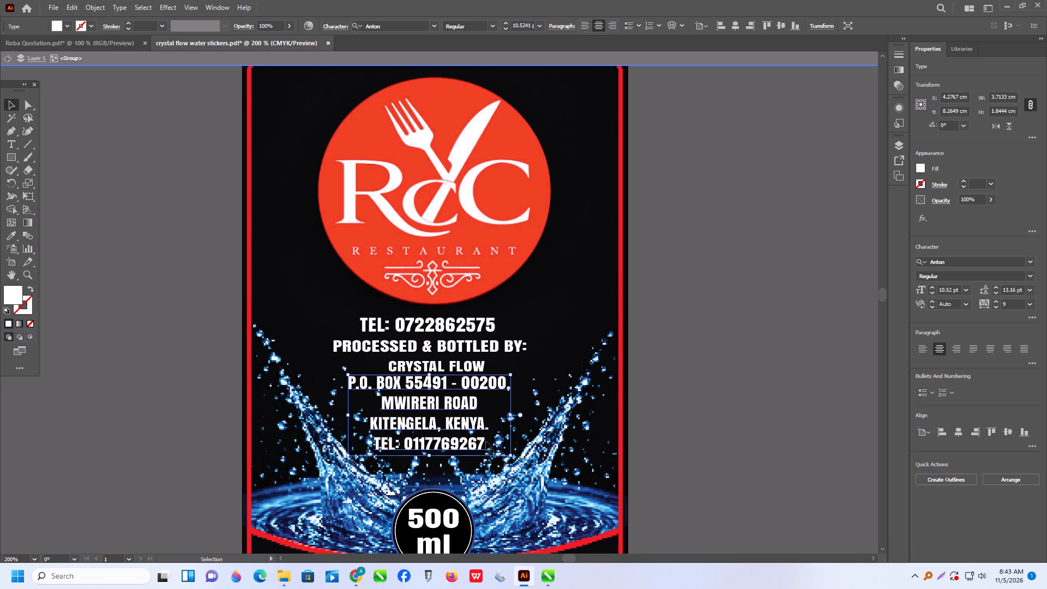
pyautogui.scroll(-4, 486, 441)
pyautogui.scroll(-4, 439, 455)
pyautogui.keyDown('alt'); pyautogui.scroll(-2, 435, 442); pyautogui.keyUp('alt')
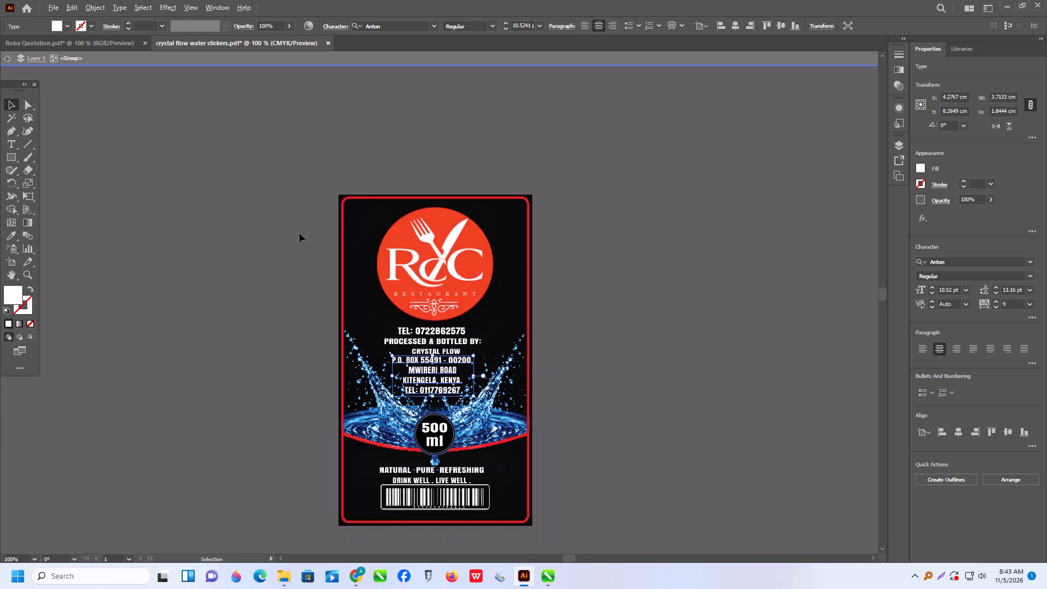
pyautogui.tripleClick(252, 194)
pyautogui.doubleClick(252, 194)
pyautogui.scroll(-1, 256, 194)
pyautogui.moveTo(276, 114); pyautogui.dragTo(290, 131)
pyautogui.moveTo(315, 182); pyautogui.dragTo(649, 561)
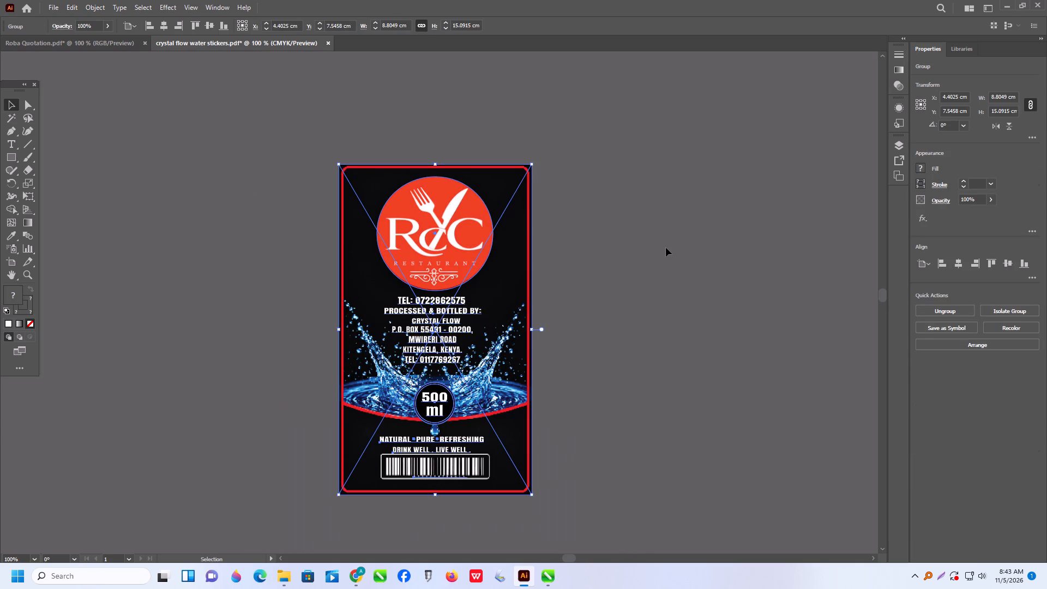
pyautogui.doubleClick(667, 248)
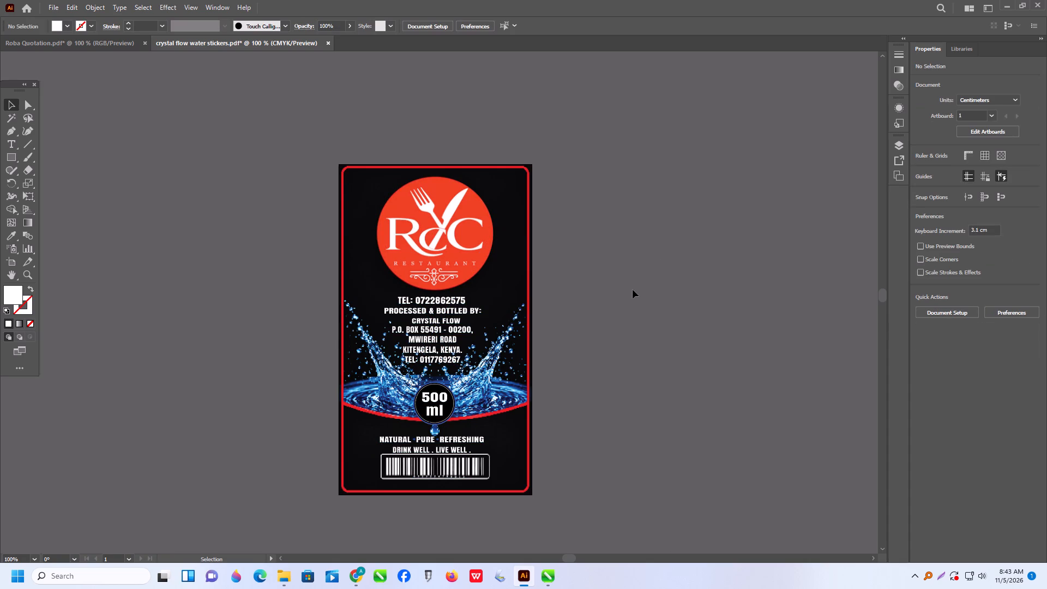
pyautogui.moveTo(275, 133); pyautogui.dragTo(629, 578)
pyautogui.moveTo(629, 578); pyautogui.dragTo(625, 549)
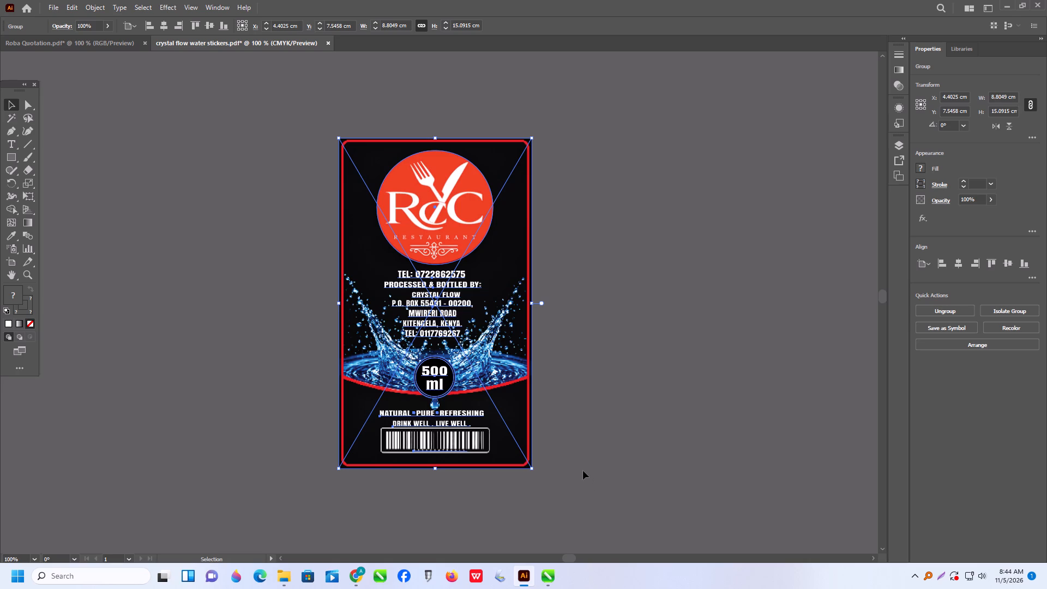
# Examine the 500 ml badge, slogan and barcode area of the edited sticker up close and as a whole.
pyautogui.scroll(-1, 583, 469)
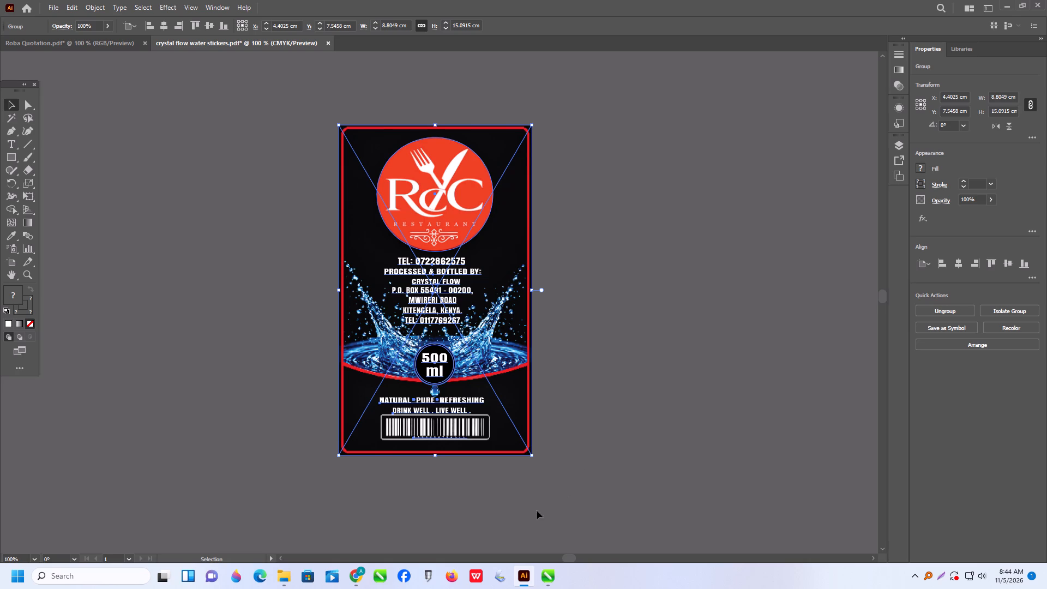
pyautogui.click(494, 513)
pyautogui.keyDown('alt'); pyautogui.scroll(4, 424, 370); pyautogui.keyUp('alt')
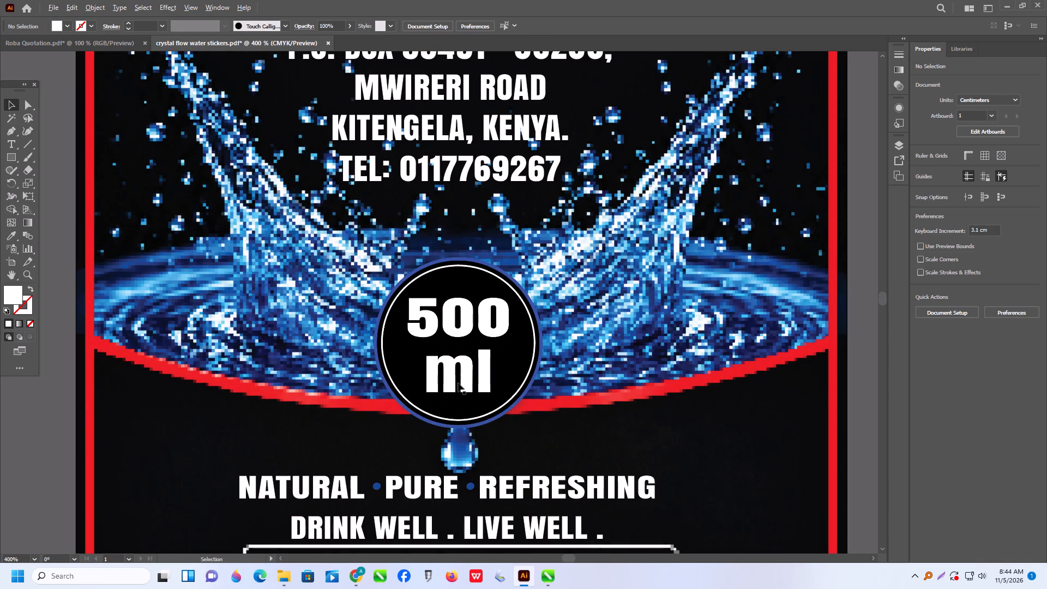
pyautogui.click(458, 383)
pyautogui.keyDown('alt'); pyautogui.scroll(-3, 458, 383); pyautogui.keyUp('alt')
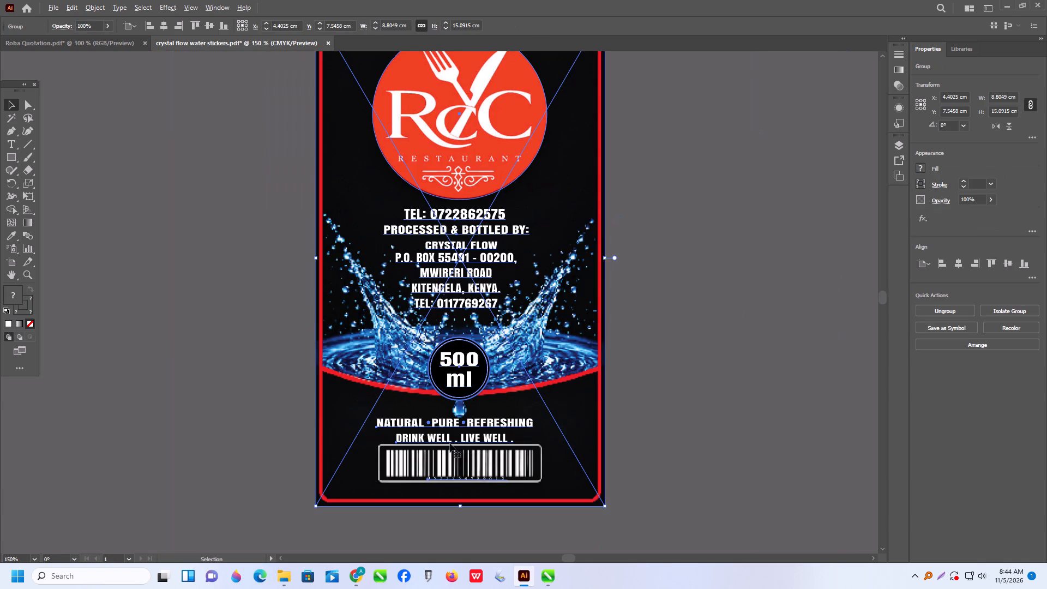
# Open the rcc water sticker PDF from the ALEKH search results in Adobe Illustrator 2023.
pyautogui.click(290, 574)
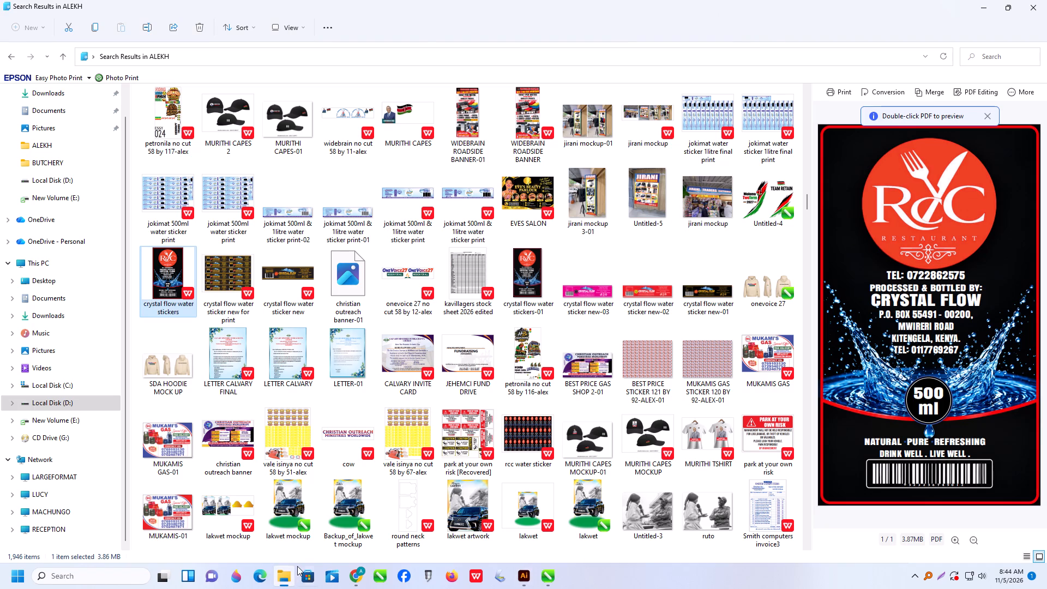
pyautogui.click(545, 441)
pyautogui.rightClick(519, 437)
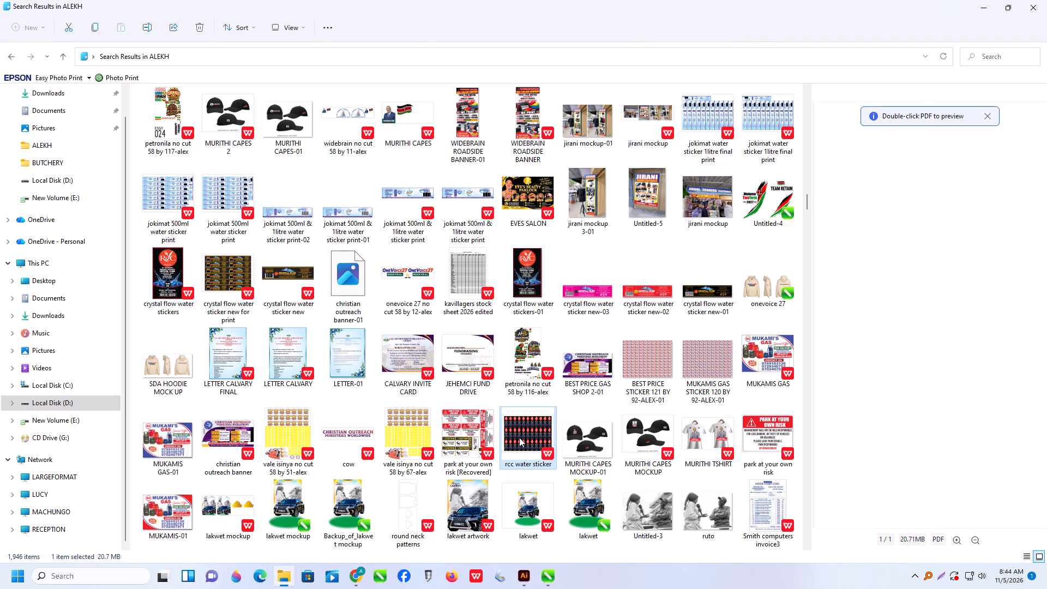
pyautogui.click(570, 293)
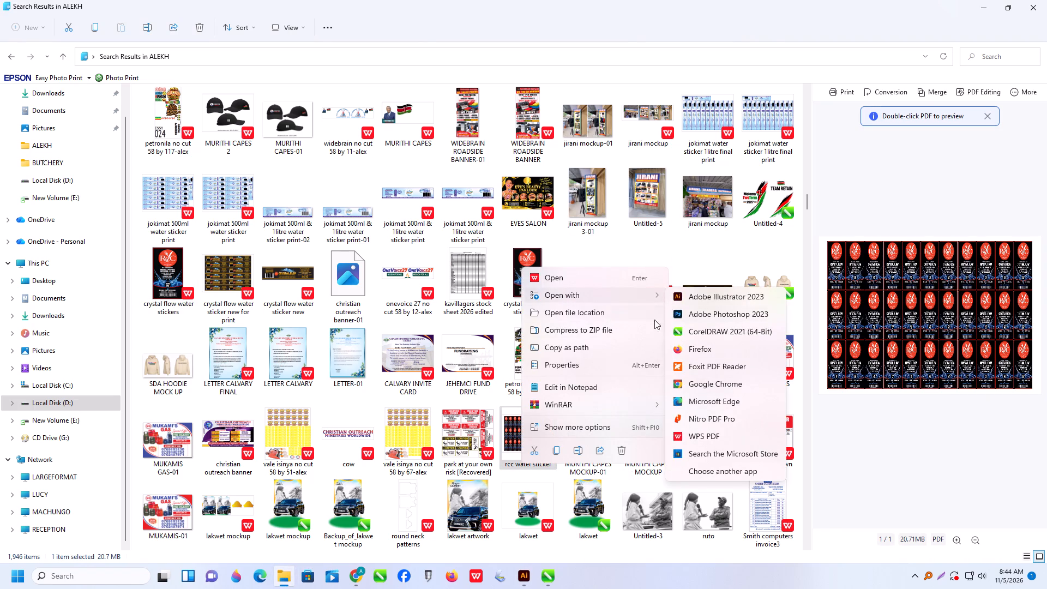
pyautogui.click(699, 297)
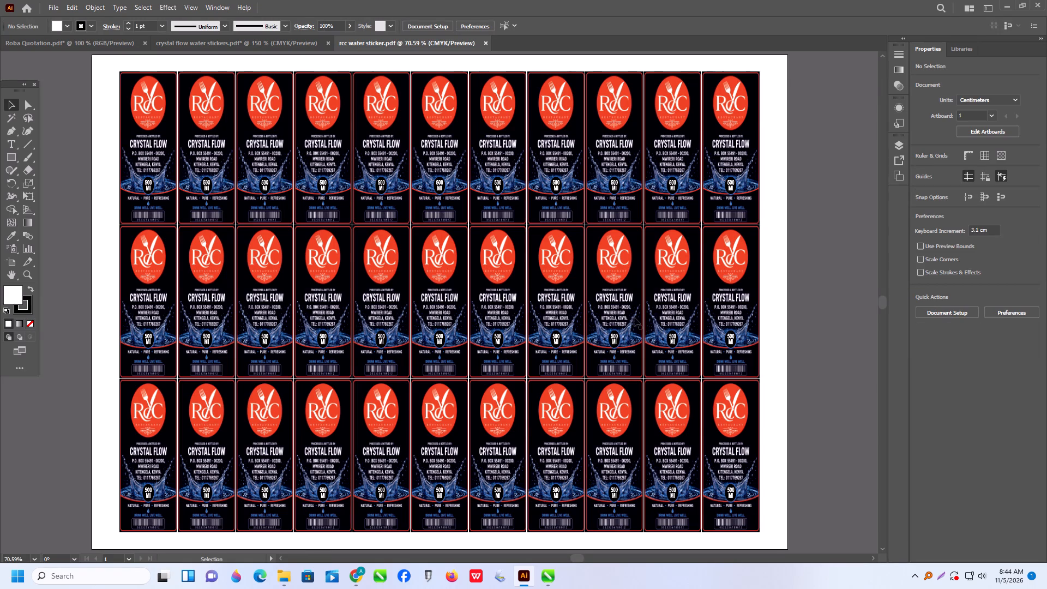
# Release the clipping mask around the whole rcc water sticker sheet and select the first sticker in its top row.
pyautogui.keyDown('alt'); pyautogui.scroll(4, 420, 329); pyautogui.keyUp('alt')
pyautogui.keyDown('alt'); pyautogui.scroll(-2, 467, 333); pyautogui.keyUp('alt')
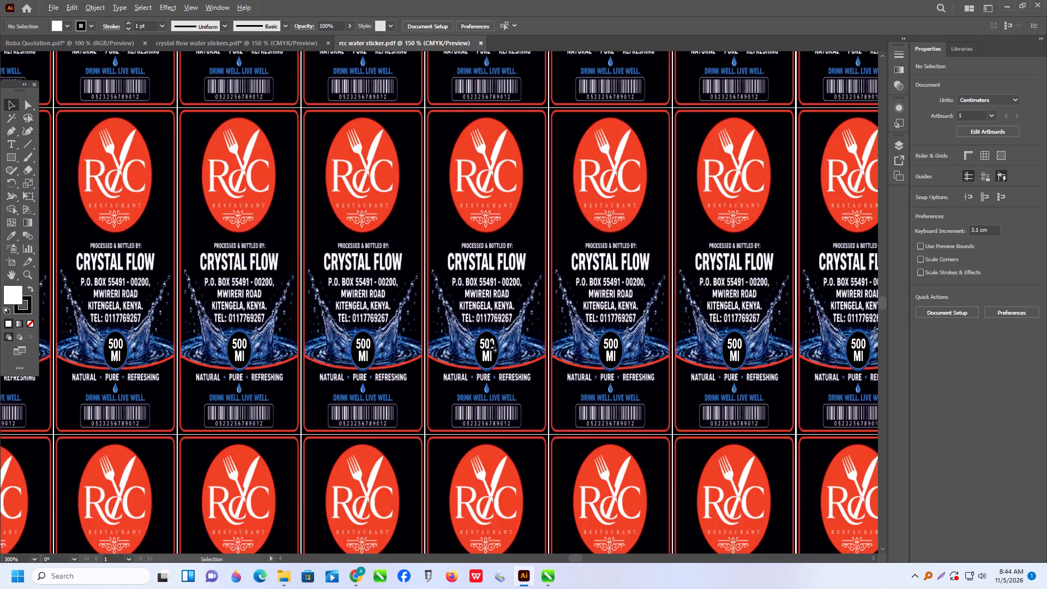
pyautogui.keyDown('alt'); pyautogui.scroll(-2, 489, 340); pyautogui.keyUp('alt')
pyautogui.keyDown('alt'); pyautogui.scroll(-1, 411, 304); pyautogui.keyUp('alt')
pyautogui.click(255, 189)
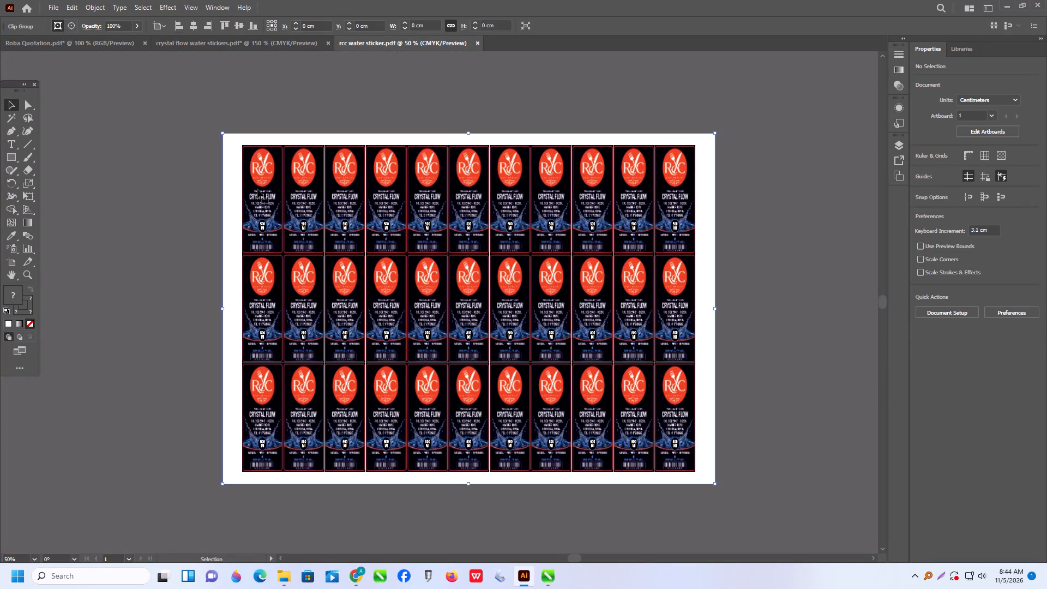
pyautogui.rightClick(258, 189)
pyautogui.click(323, 333)
pyautogui.click(158, 320)
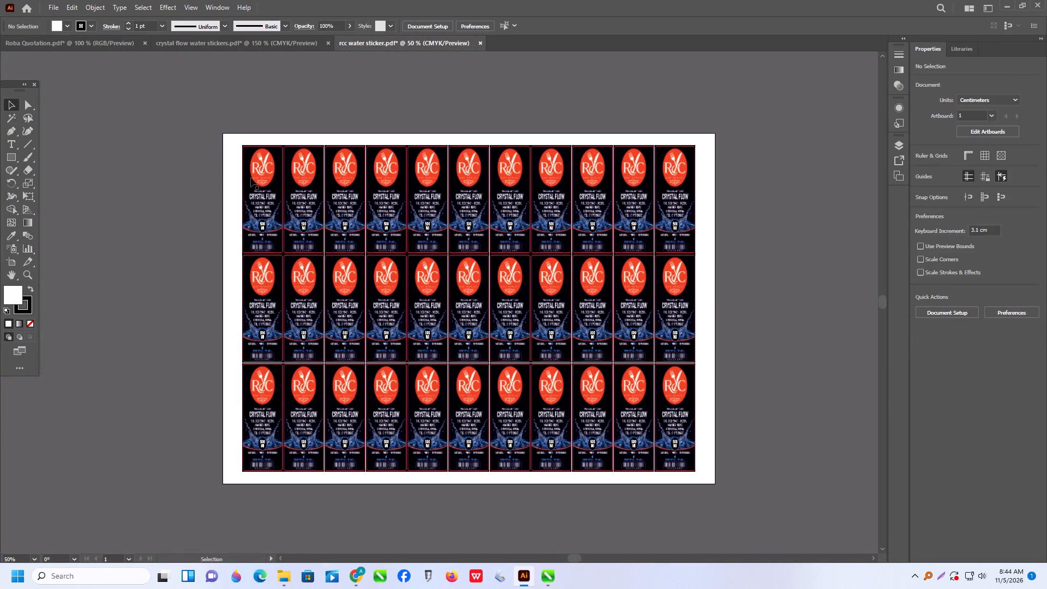
pyautogui.click(256, 179)
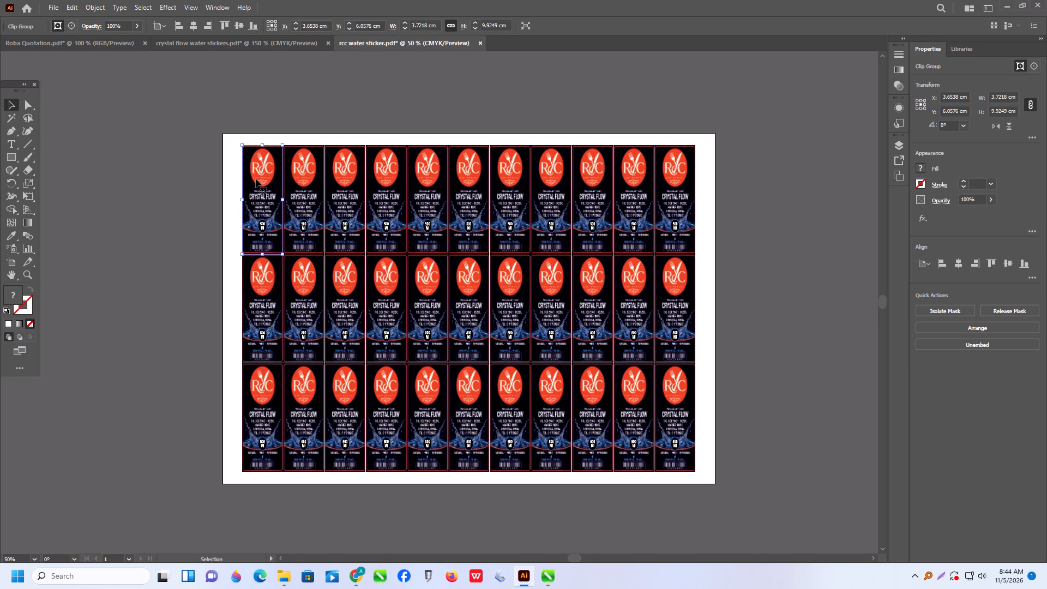
# Return to the crystal flow water stickers document and select the whole edited sticker.
pyautogui.click(282, 47)
pyautogui.click(414, 182)
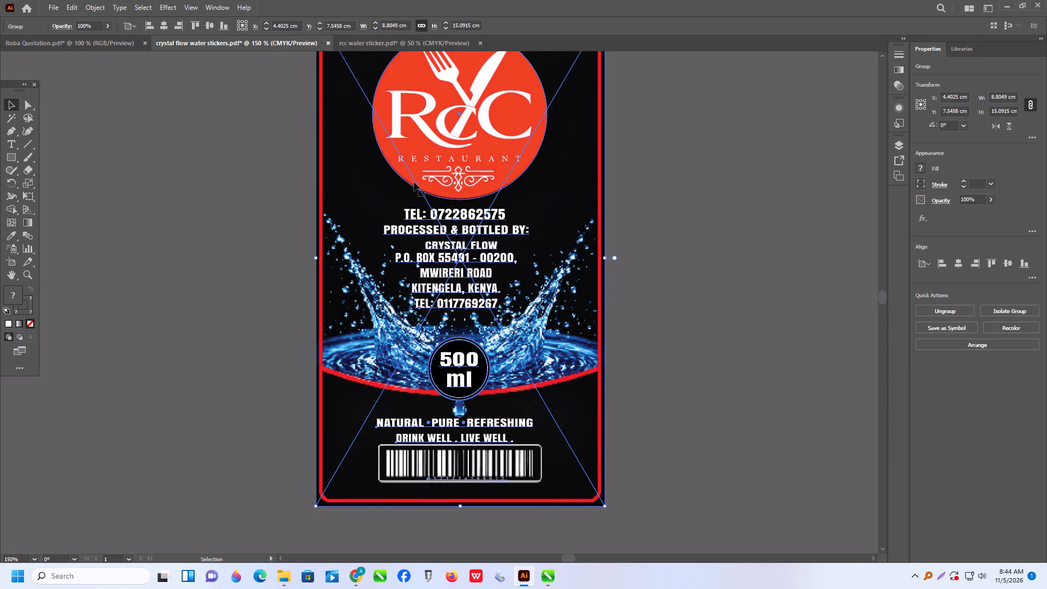
pyautogui.scroll(4, 452, 241)
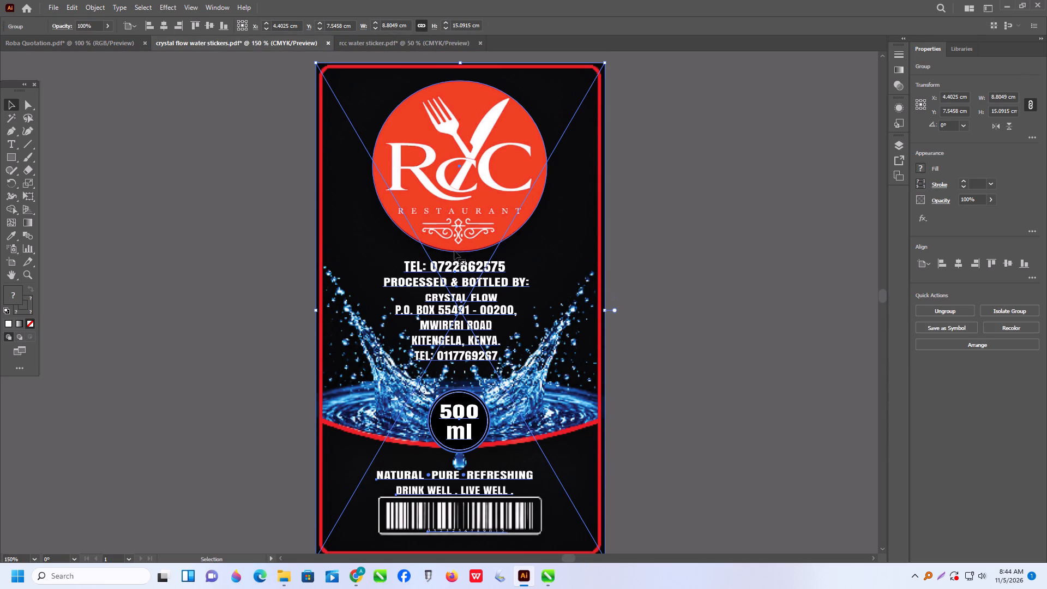
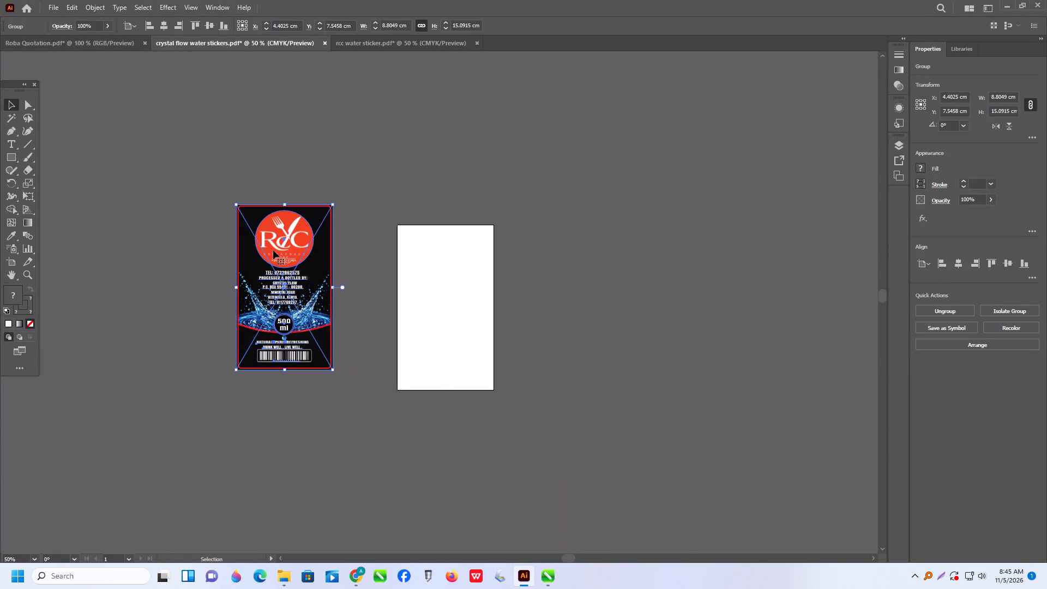
# Ungroup the edited sticker so its background image separates from the logo and text.
pyautogui.rightClick(282, 259)
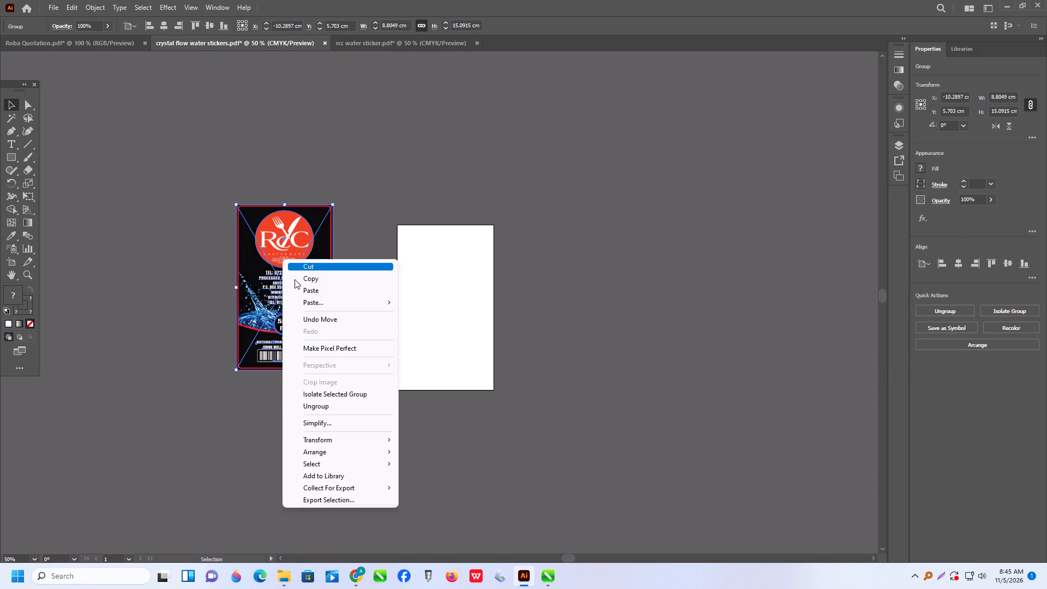
pyautogui.click(329, 403)
pyautogui.click(240, 408)
pyautogui.click(300, 311)
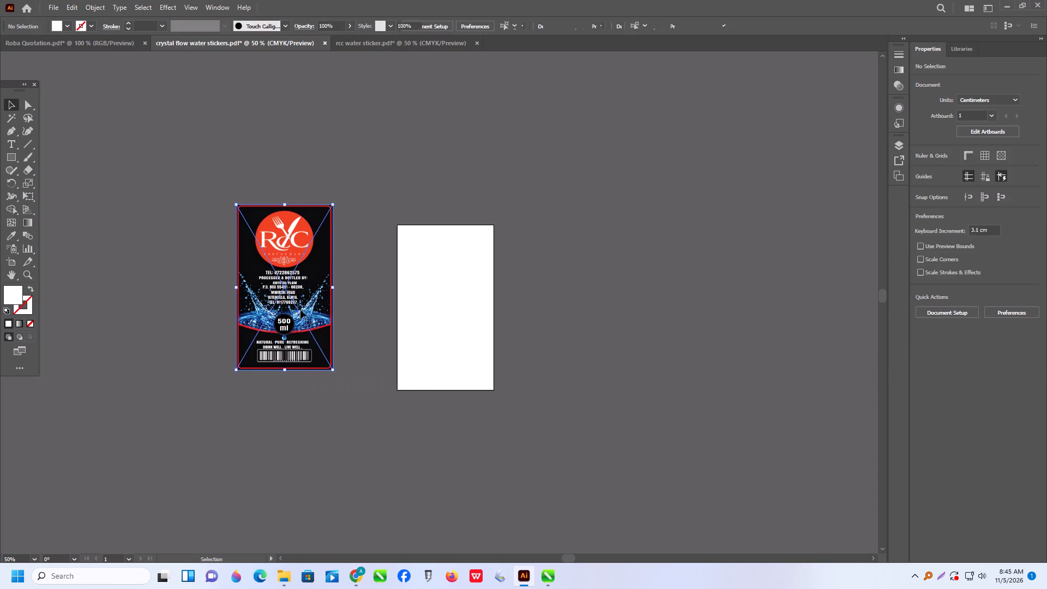
pyautogui.rightClick(303, 293)
pyautogui.moveTo(240, 427); pyautogui.dragTo(244, 422)
# Move the linked background image away from the sticker's logo and text onto the blank artboard.
pyautogui.moveTo(302, 308); pyautogui.dragTo(445, 304)
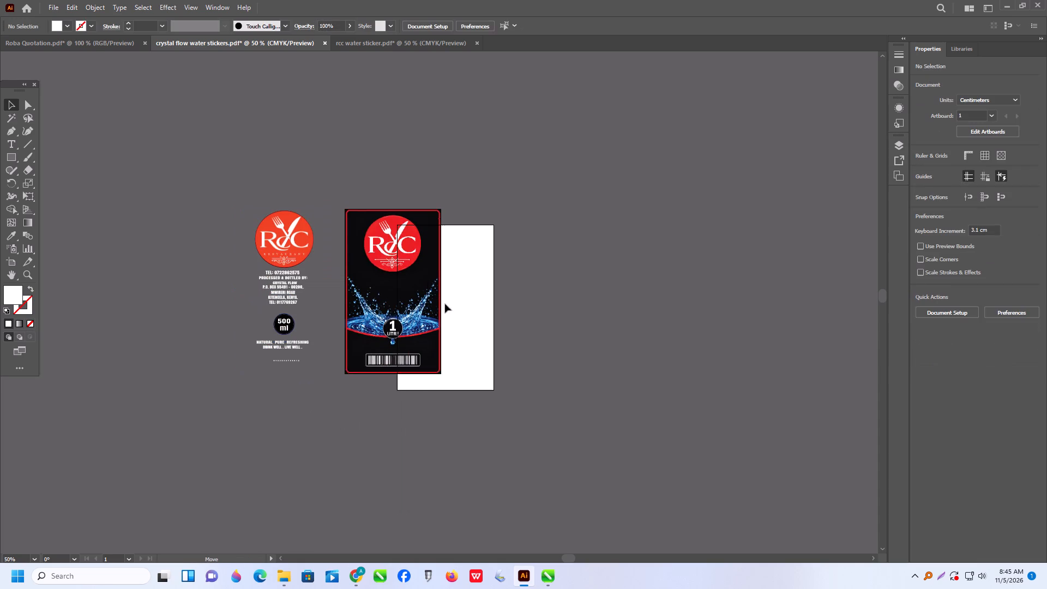
pyautogui.moveTo(445, 304); pyautogui.dragTo(441, 304)
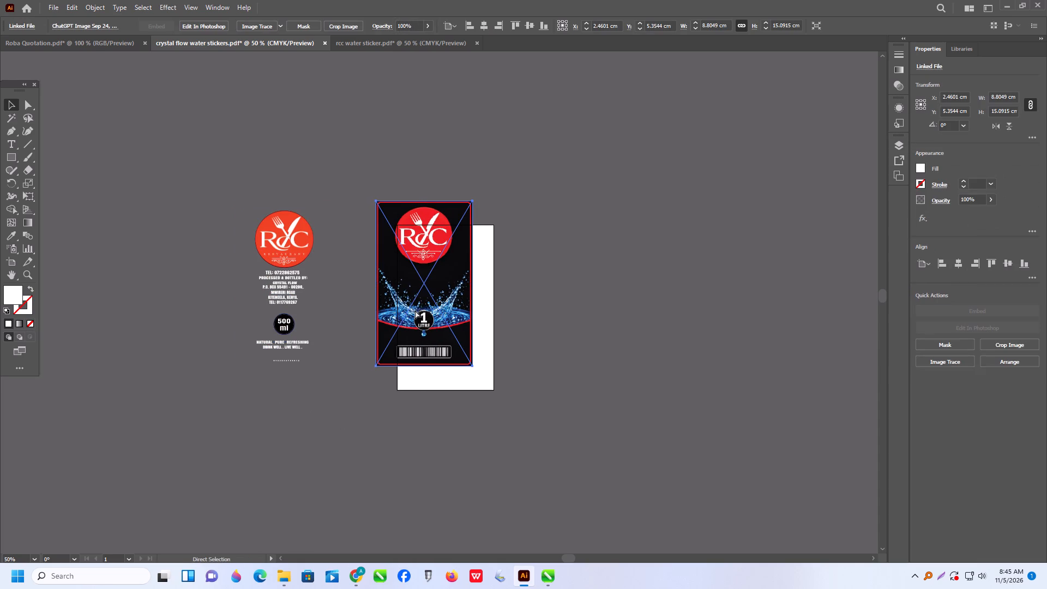
pyautogui.hotkey('ctrl', 'z')
pyautogui.moveTo(317, 314); pyautogui.dragTo(477, 332)
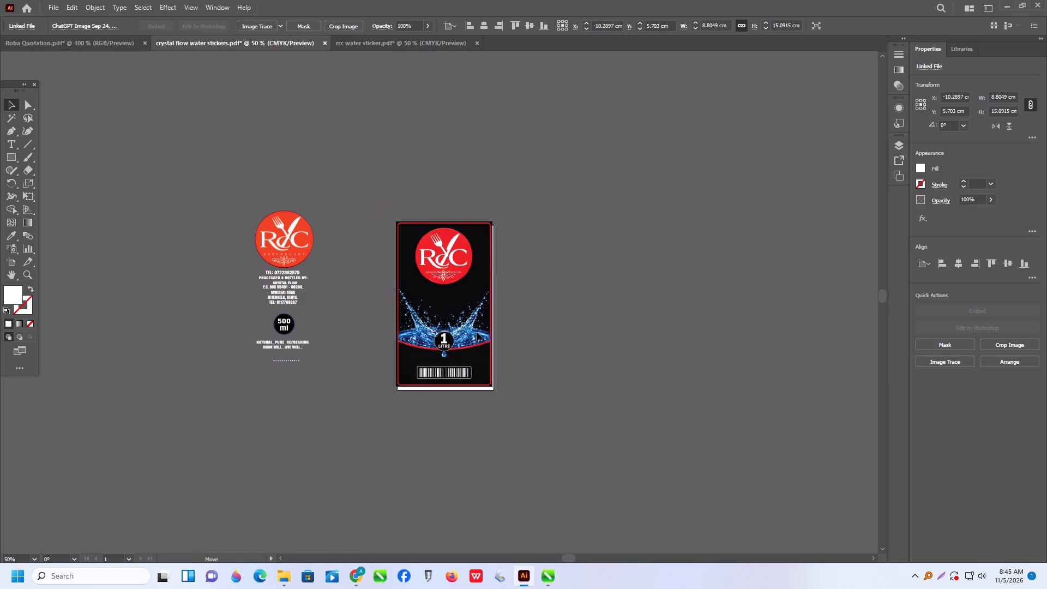
pyautogui.moveTo(477, 332); pyautogui.dragTo(476, 333)
# Inspect the background image's built-in logo up close and shift the image to about X 3.69 cm, Y 7.75 cm.
pyautogui.keyDown('alt'); pyautogui.scroll(1, 690, 272); pyautogui.keyUp('alt')
pyautogui.keyDown('alt'); pyautogui.scroll(4, 371, 259); pyautogui.keyUp('alt')
pyautogui.keyDown('alt'); pyautogui.scroll(-3, 385, 267); pyautogui.keyUp('alt')
pyautogui.keyDown('alt'); pyautogui.scroll(2, 390, 278); pyautogui.keyUp('alt')
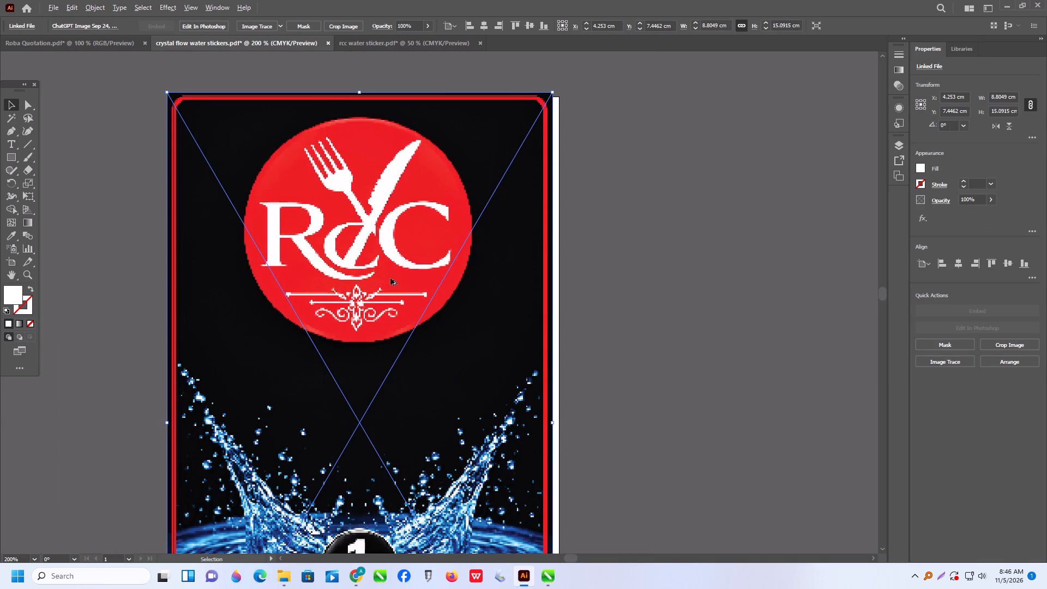
pyautogui.keyDown('alt'); pyautogui.scroll(-3, 390, 278); pyautogui.keyUp('alt')
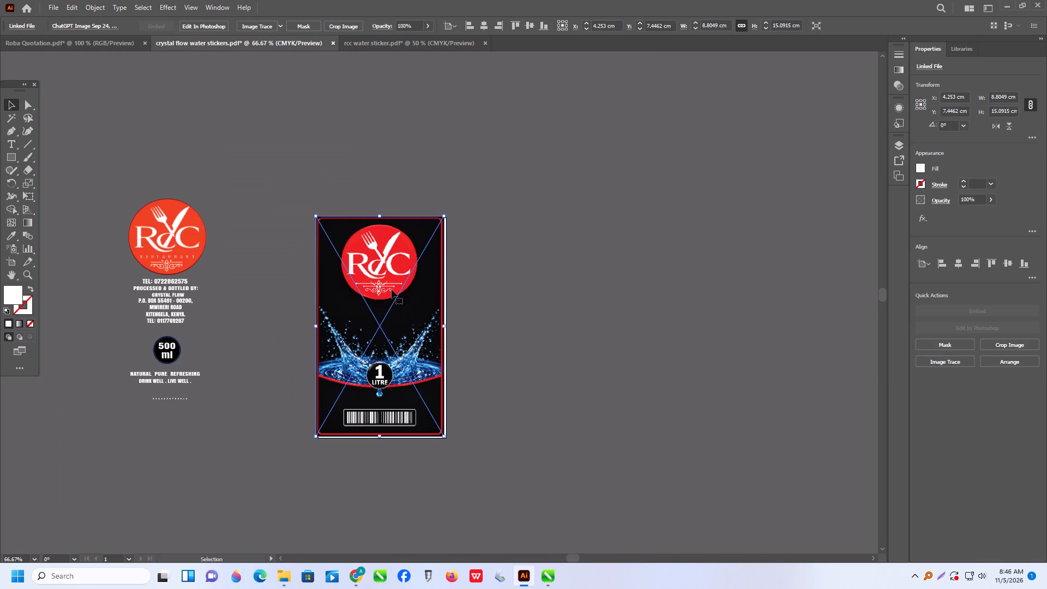
pyautogui.moveTo(392, 290); pyautogui.dragTo(384, 294)
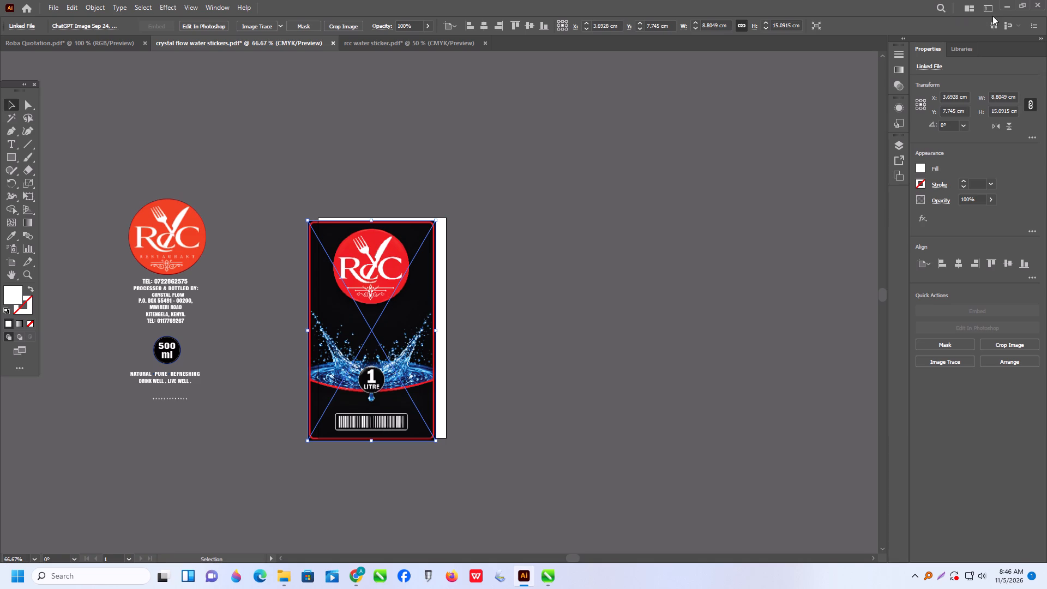
# Open the crystal flow water stickers PDF from the ALEKH search results in CorelDRAW 2021, importing its text as curves.
pyautogui.click(1003, 6)
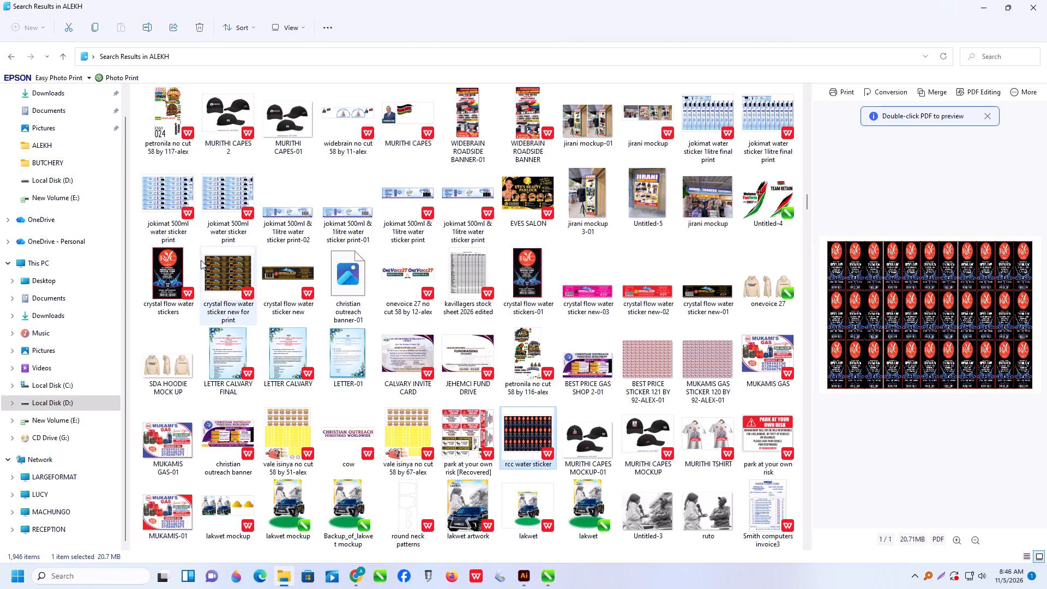
pyautogui.rightClick(146, 257)
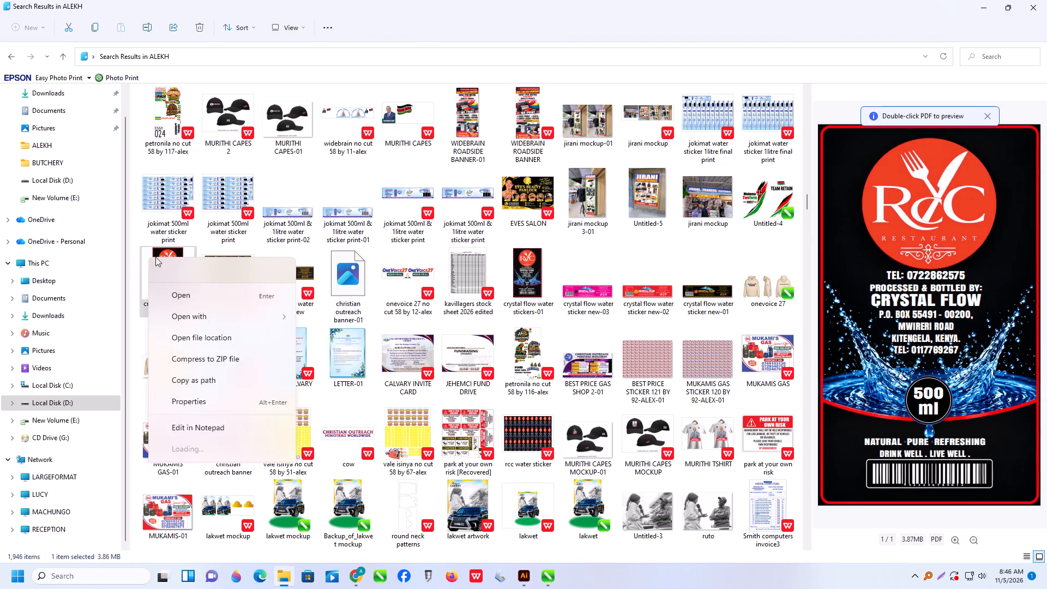
pyautogui.click(200, 308)
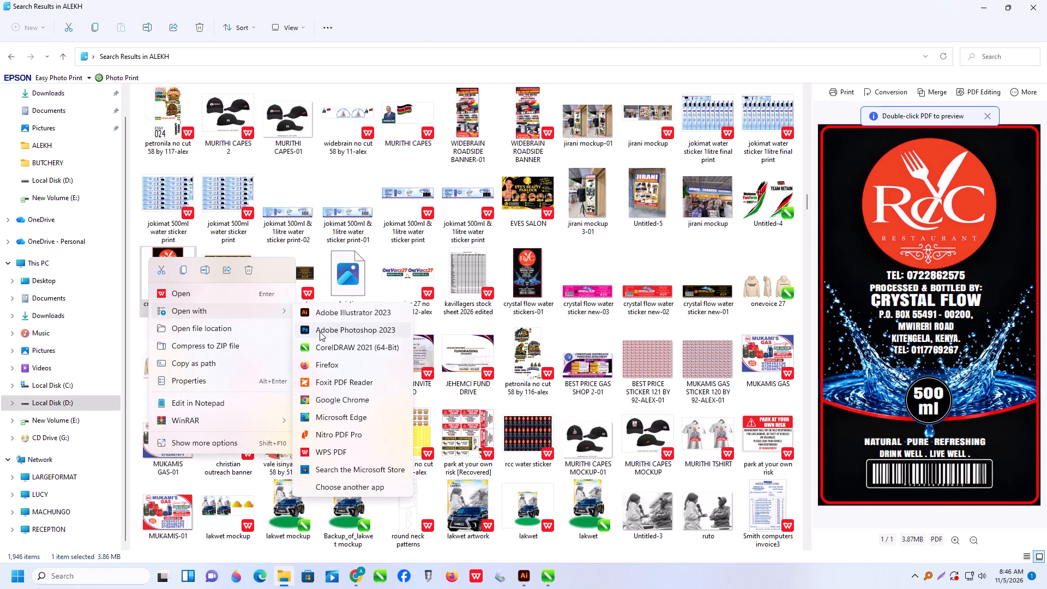
pyautogui.click(333, 345)
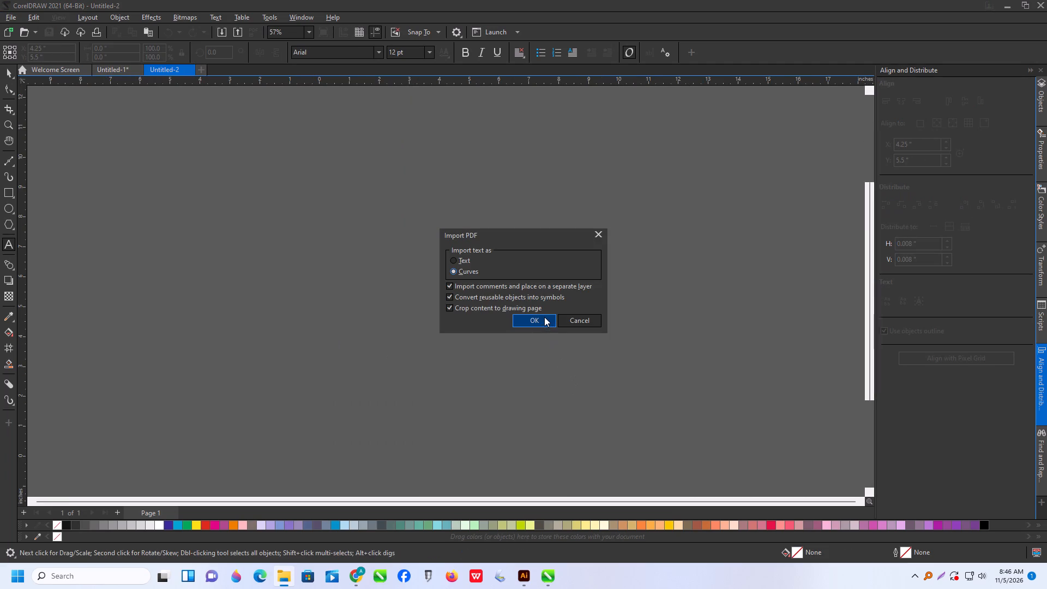
pyautogui.click(544, 317)
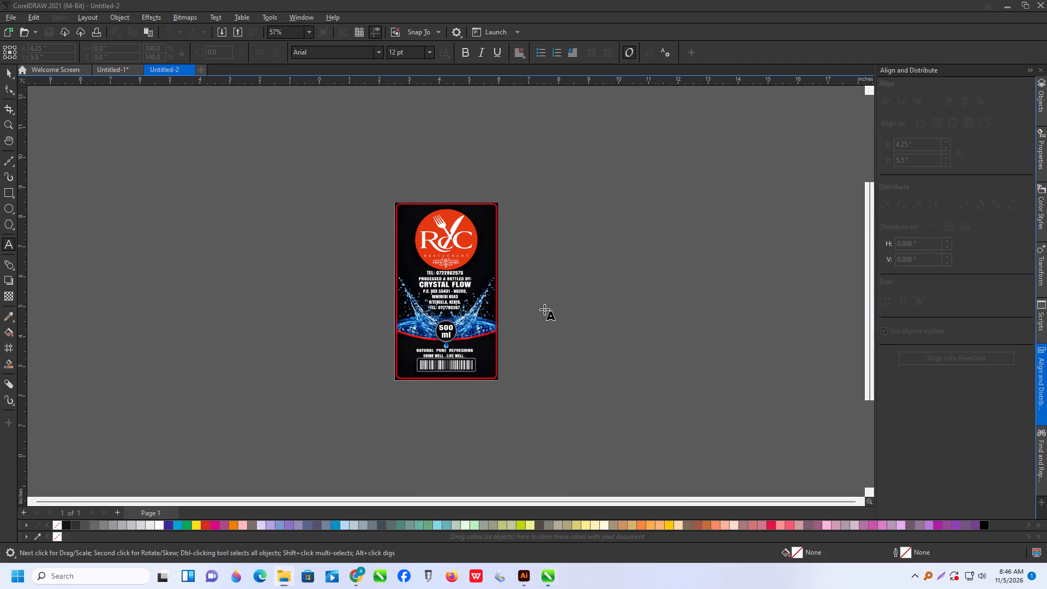
# Move the sticker's background bitmap off the page, to about X -1.95 in, Y 5.54 in, leaving the logo and text behind.
pyautogui.click(11, 73)
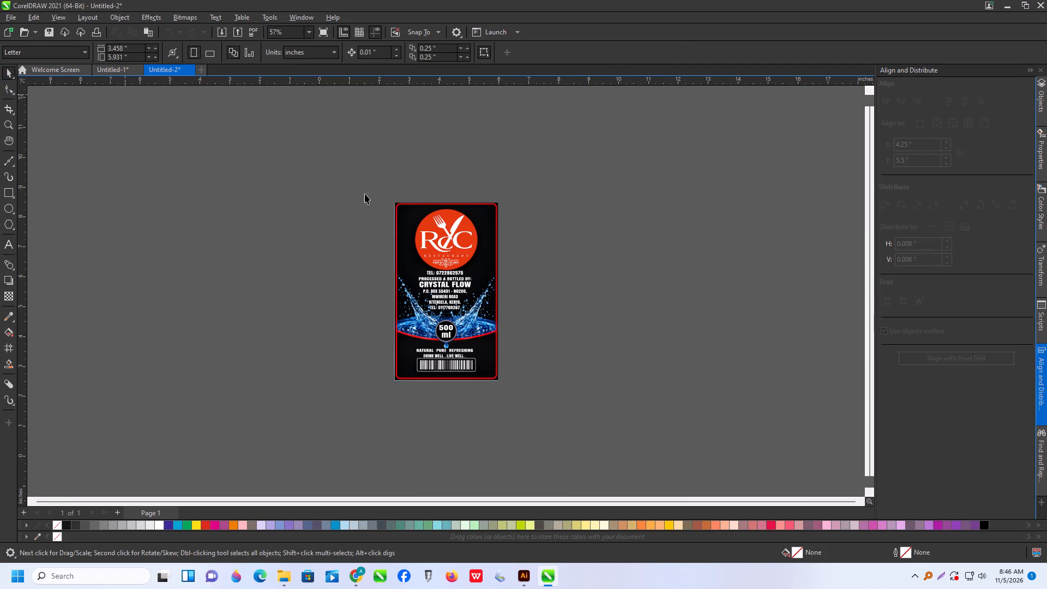
pyautogui.moveTo(405, 234); pyautogui.dragTo(220, 233)
pyautogui.scroll(6, 227, 249)
pyautogui.scroll(-2, 317, 237)
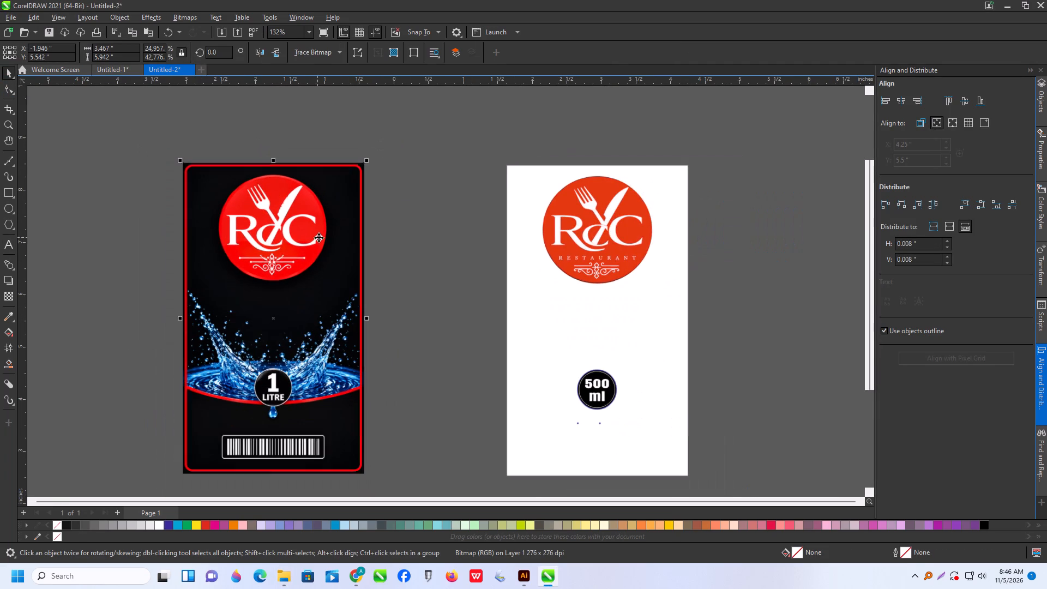
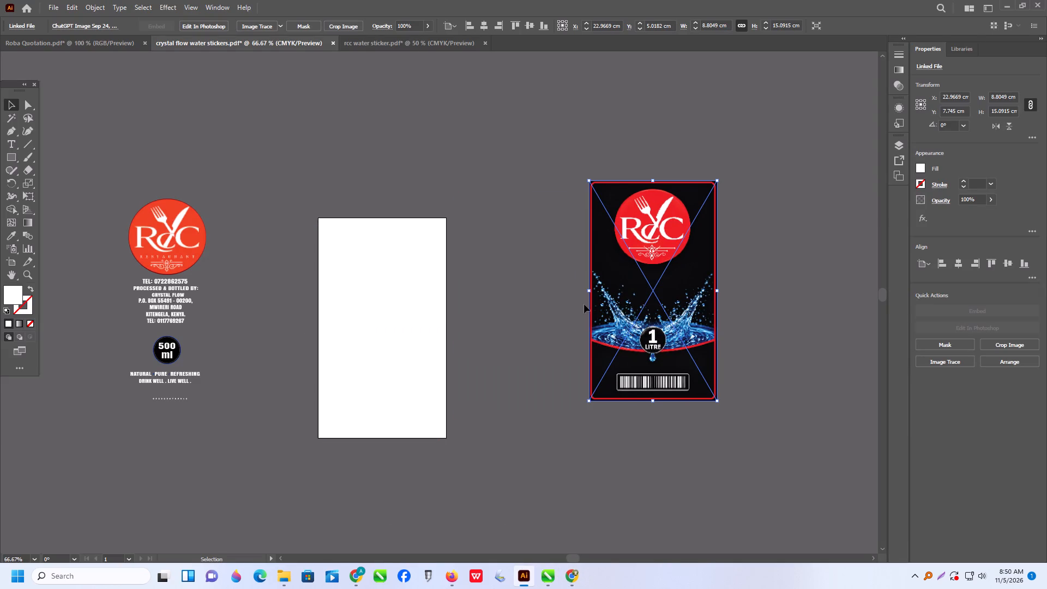
pyautogui.hotkey('ctrl', 'z')
pyautogui.hotkey('ctrl', 'z')
pyautogui.hotkey('ctrl', 'z')
pyautogui.hotkey('ctrl', 'z')
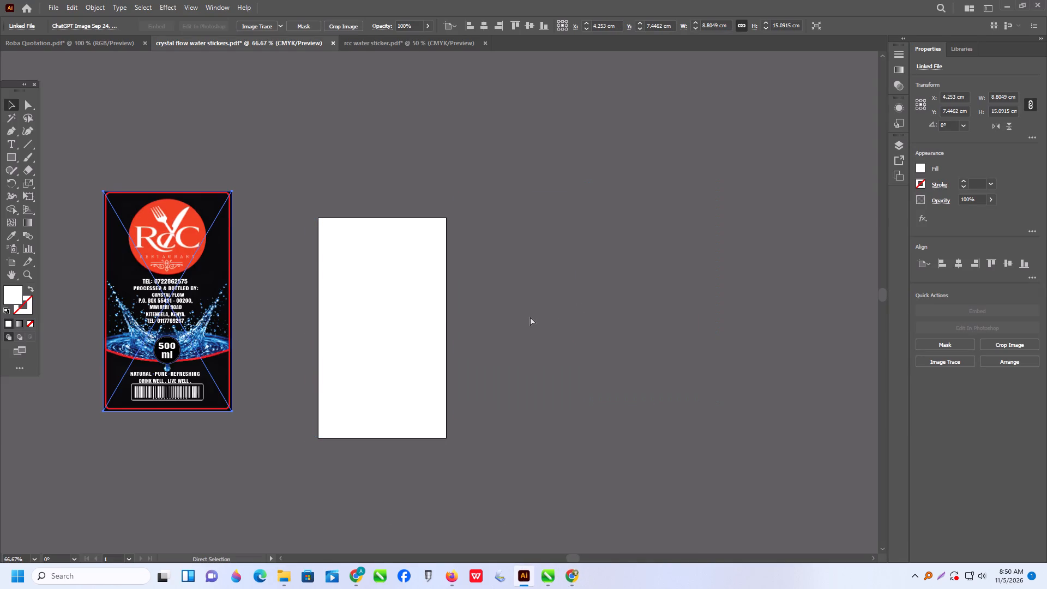
# Paste the copied background image into the document and move it just to the right of the blank artboard.
pyautogui.click(500, 310)
pyautogui.hotkey('ctrl', 'v')
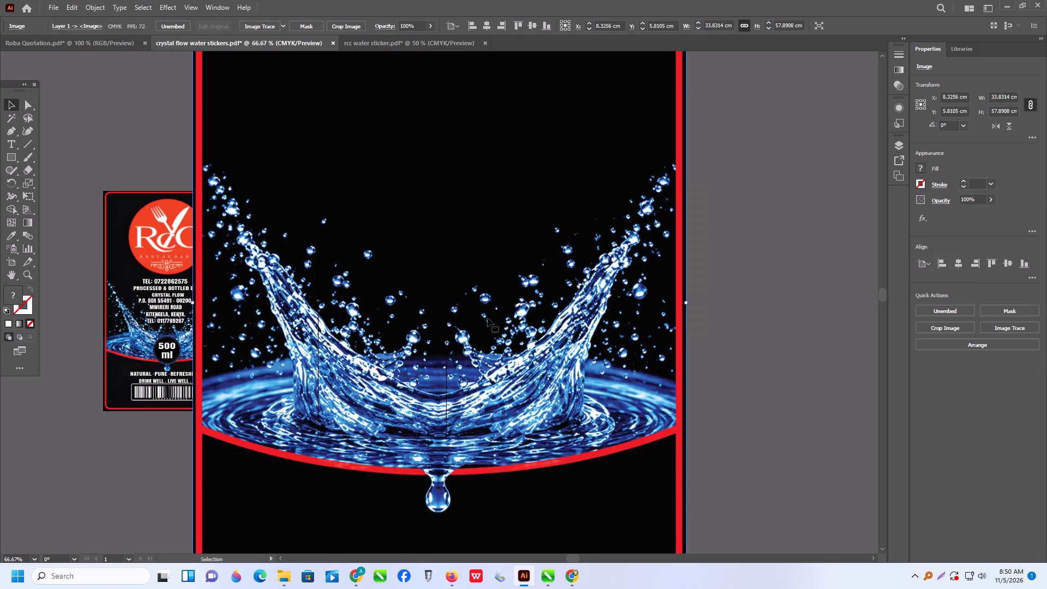
pyautogui.keyDown('alt'); pyautogui.scroll(-4, 441, 342); pyautogui.keyUp('alt')
pyautogui.moveTo(450, 332); pyautogui.dragTo(571, 383)
pyautogui.moveTo(576, 405); pyautogui.dragTo(572, 405)
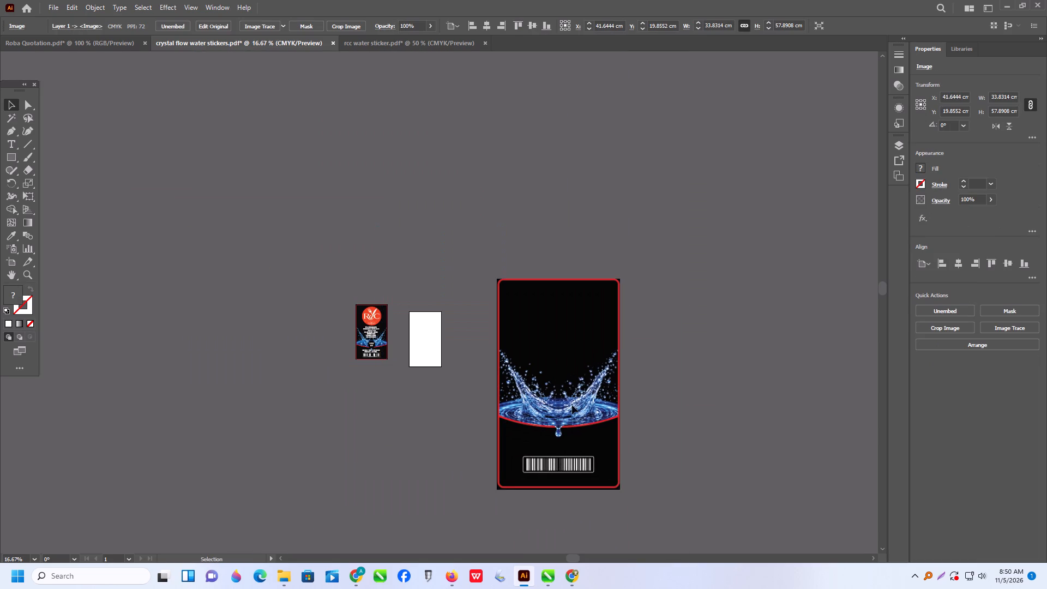
pyautogui.moveTo(572, 405); pyautogui.dragTo(529, 405)
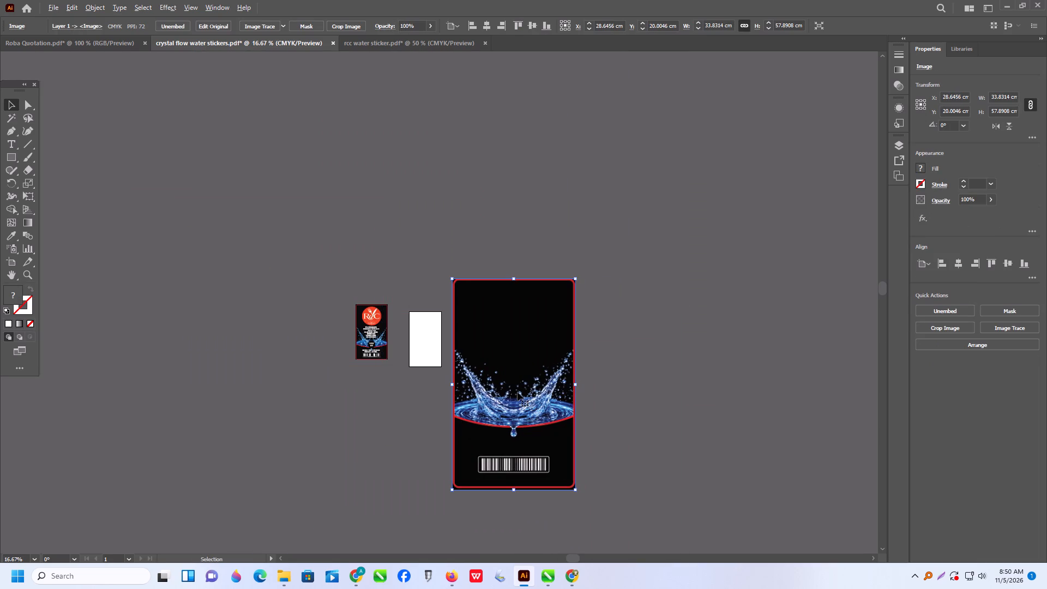
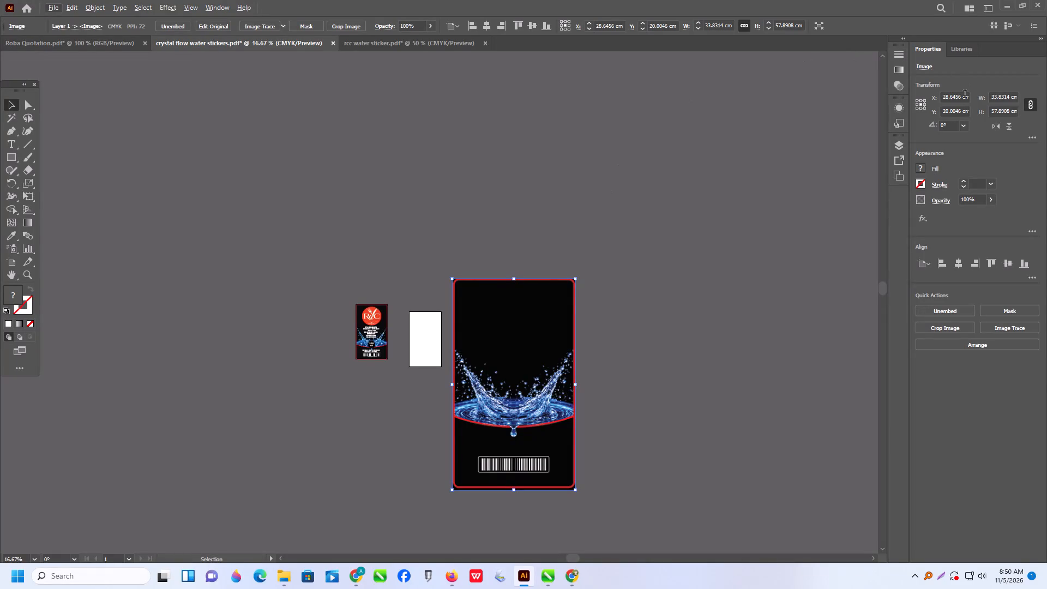
# Scale the pasted background image proportionally to 4 cm wide, and stretch its height to about 10.8 cm.
pyautogui.moveTo(1011, 99); pyautogui.dragTo(938, 99)
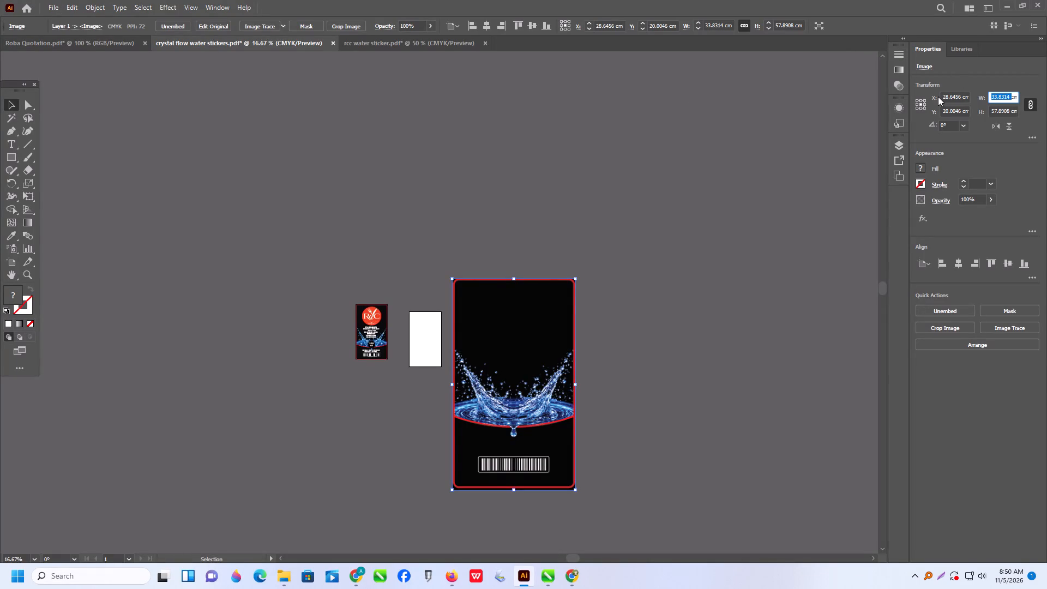
pyautogui.press('4')
pyautogui.press('Return')
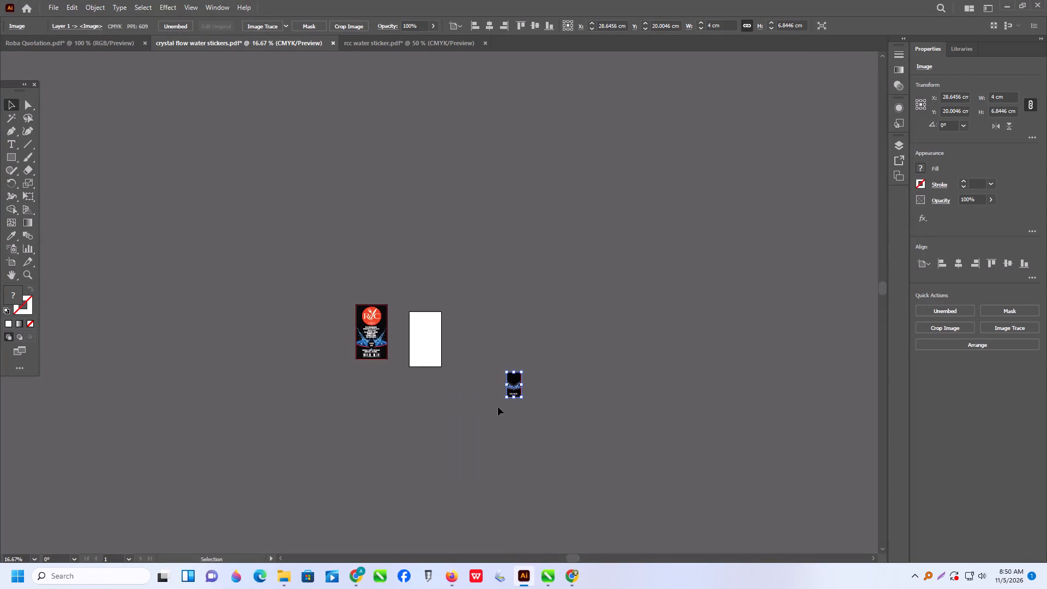
pyautogui.moveTo(512, 398); pyautogui.dragTo(513, 411)
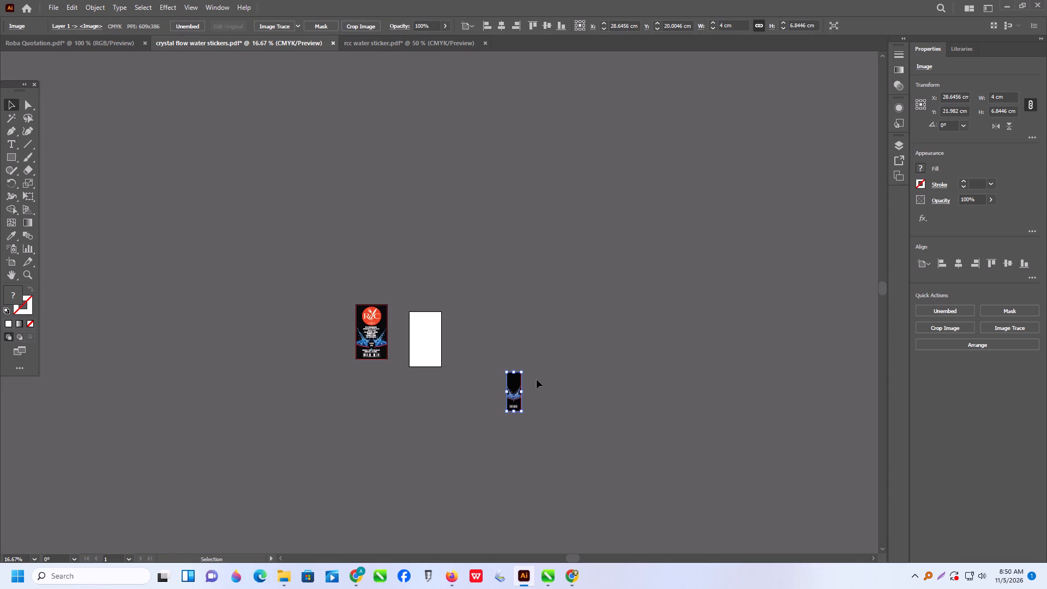
# Move the resized background image onto the blank artboard, near its upper part.
pyautogui.keyDown('alt'); pyautogui.scroll(3, 522, 392); pyautogui.keyUp('alt')
pyautogui.moveTo(500, 380); pyautogui.dragTo(254, 208)
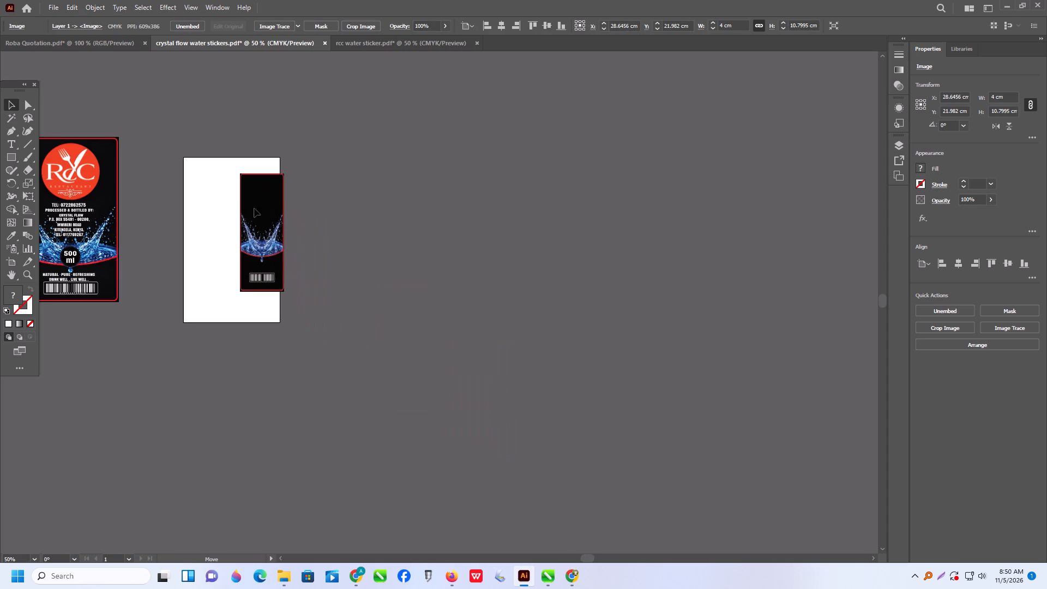
pyautogui.moveTo(254, 208); pyautogui.dragTo(244, 205)
# Widen the background image on the artboard and set its width to 5 cm with proportions linked.
pyautogui.keyDown('alt'); pyautogui.scroll(5, 219, 190); pyautogui.keyUp('alt')
pyautogui.keyDown('alt'); pyautogui.scroll(-1, 295, 232); pyautogui.keyUp('alt')
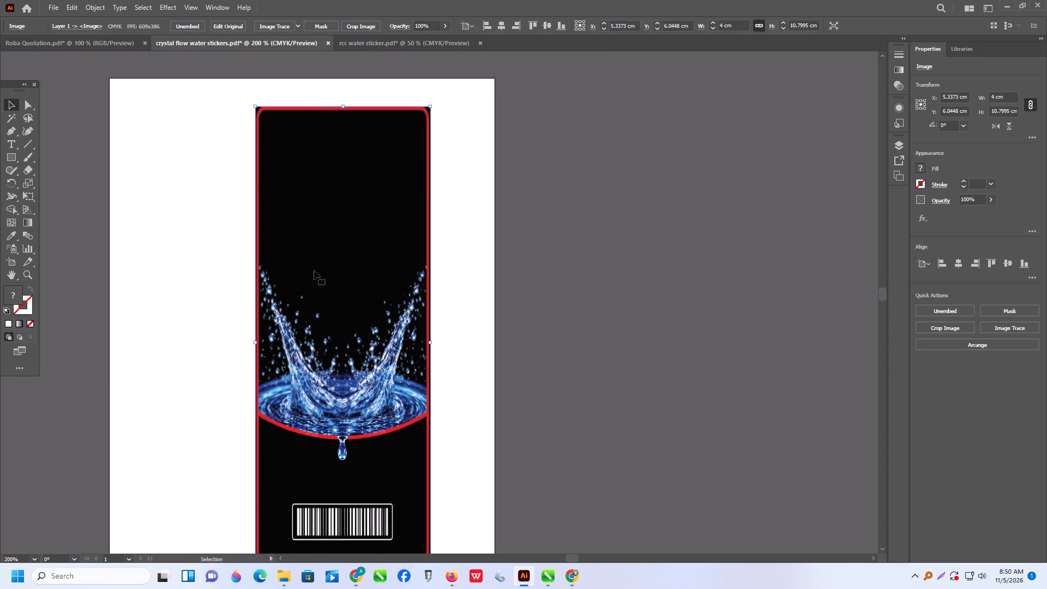
pyautogui.keyDown('alt'); pyautogui.scroll(-2, 315, 291); pyautogui.keyUp('alt')
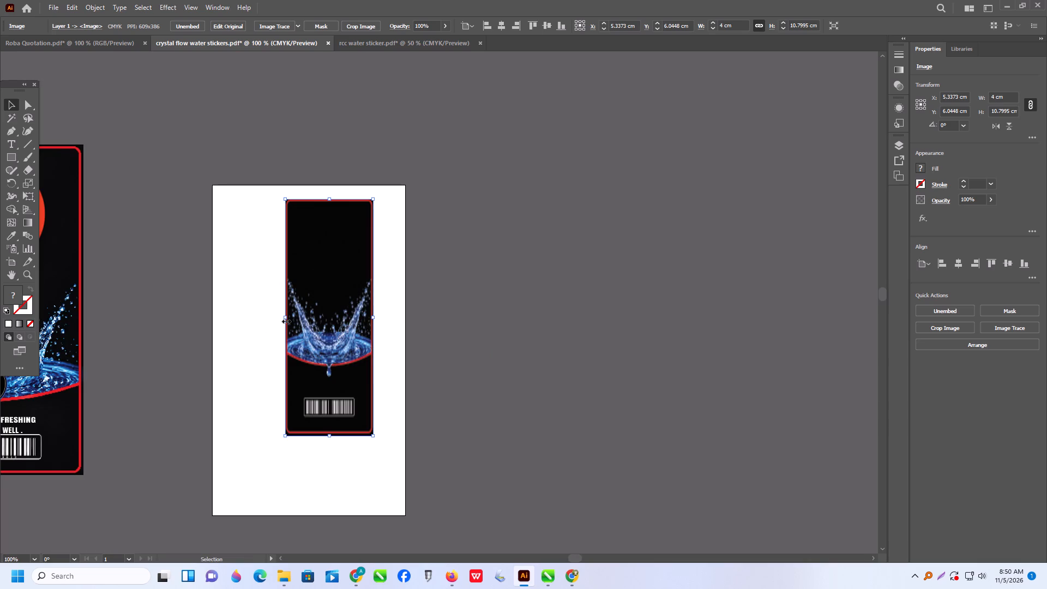
pyautogui.moveTo(285, 320); pyautogui.dragTo(273, 324)
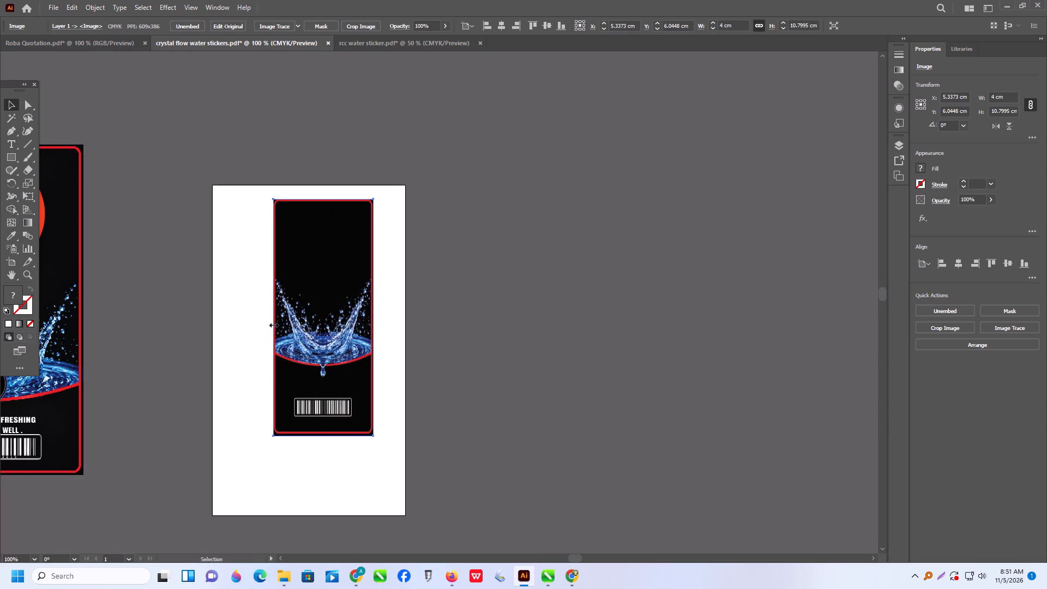
pyautogui.moveTo(273, 324); pyautogui.dragTo(271, 324)
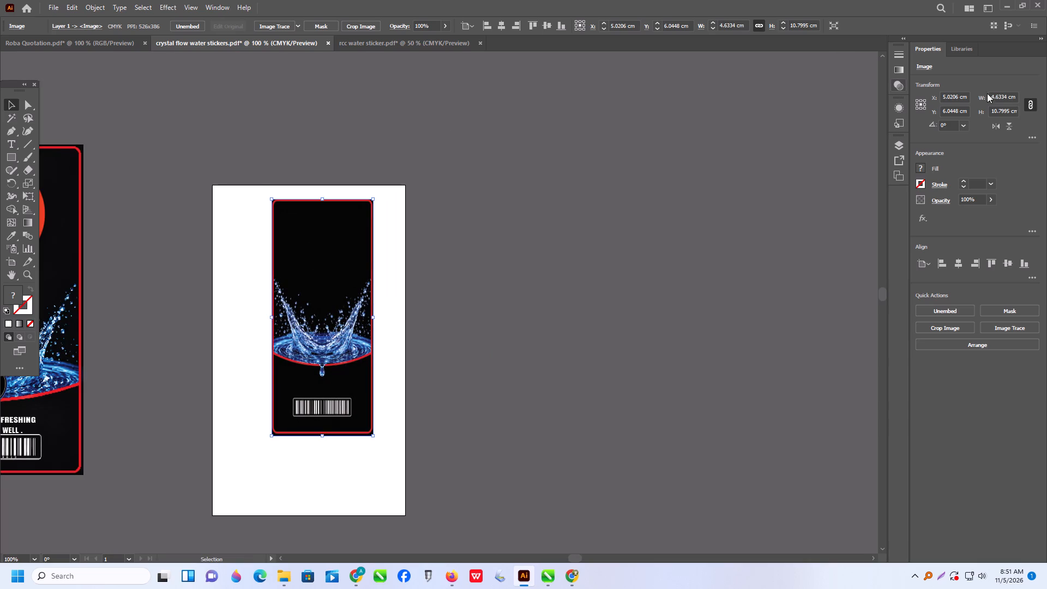
pyautogui.moveTo(1007, 98); pyautogui.dragTo(958, 101)
pyautogui.press('5')
pyautogui.press('Return')
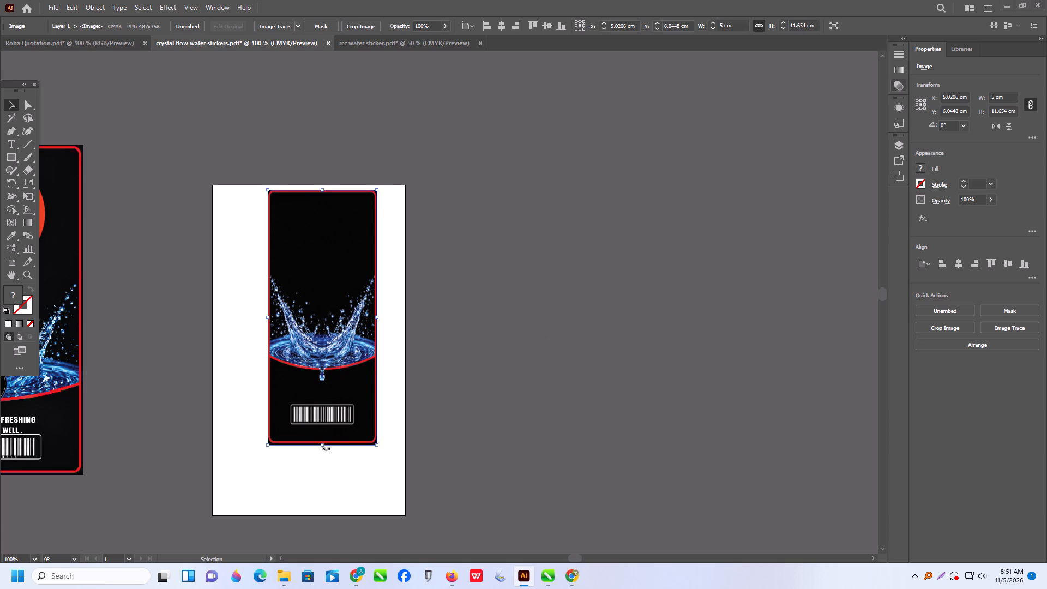
# Stretch the background image downward, set its height to 13 cm, and unlink its width and height proportions.
pyautogui.moveTo(319, 448); pyautogui.dragTo(318, 471)
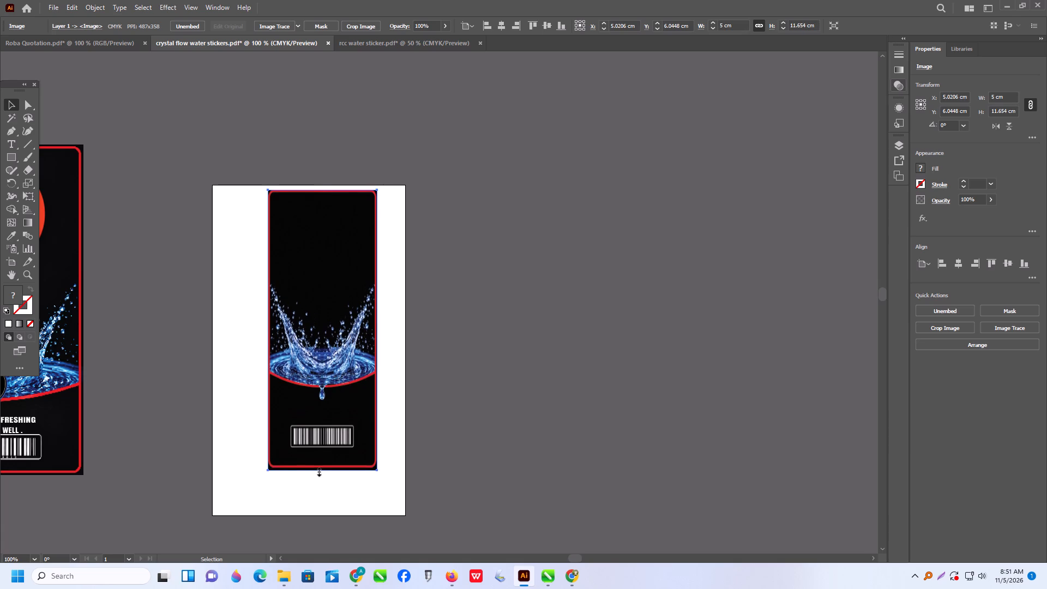
pyautogui.moveTo(318, 471); pyautogui.dragTo(318, 474)
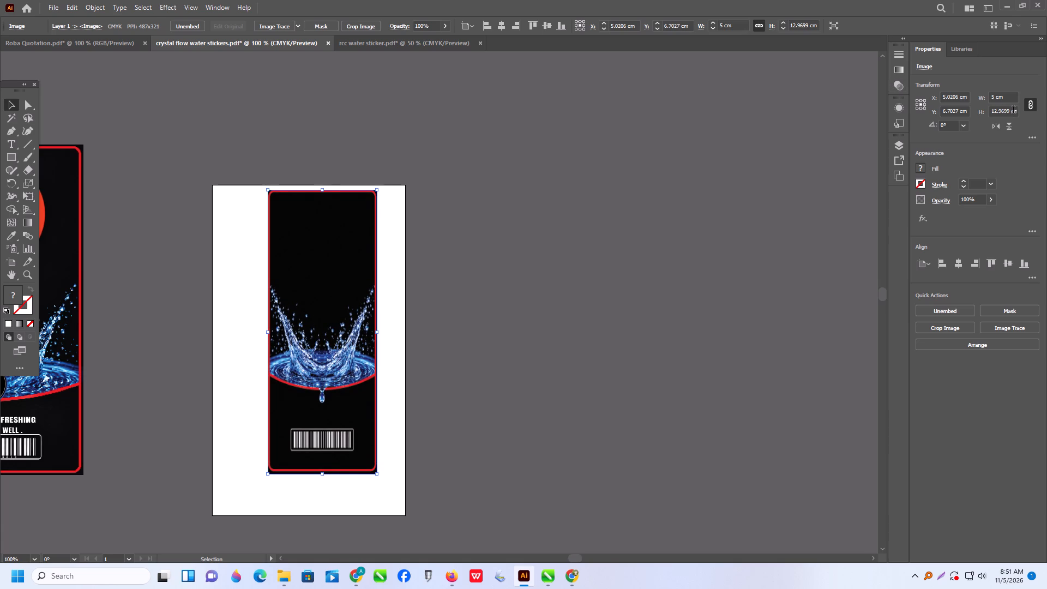
pyautogui.moveTo(1010, 111); pyautogui.dragTo(955, 113)
pyautogui.write('13')
pyautogui.press('Return')
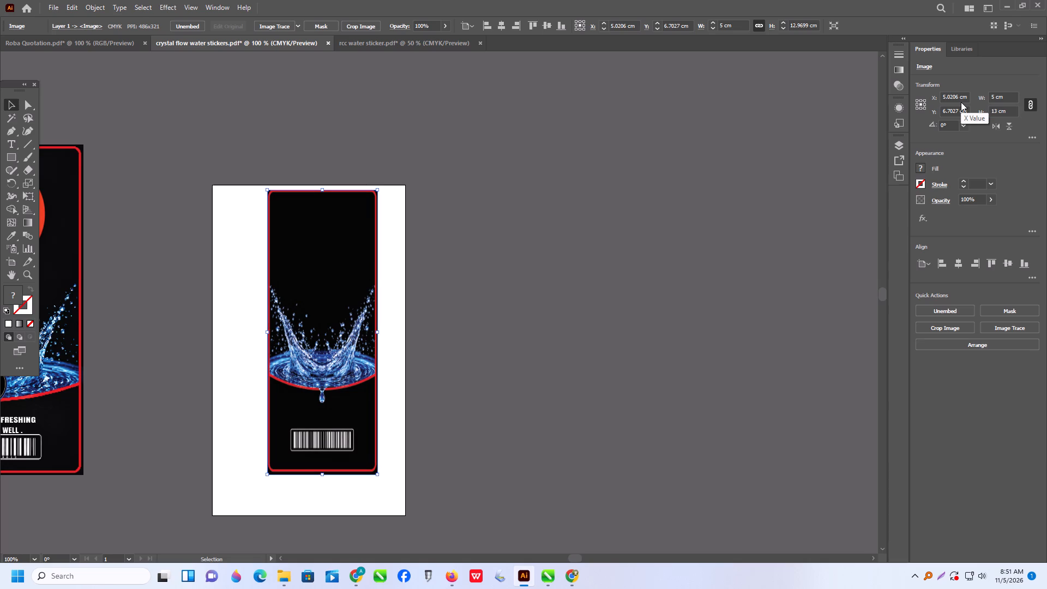
pyautogui.click(1036, 101)
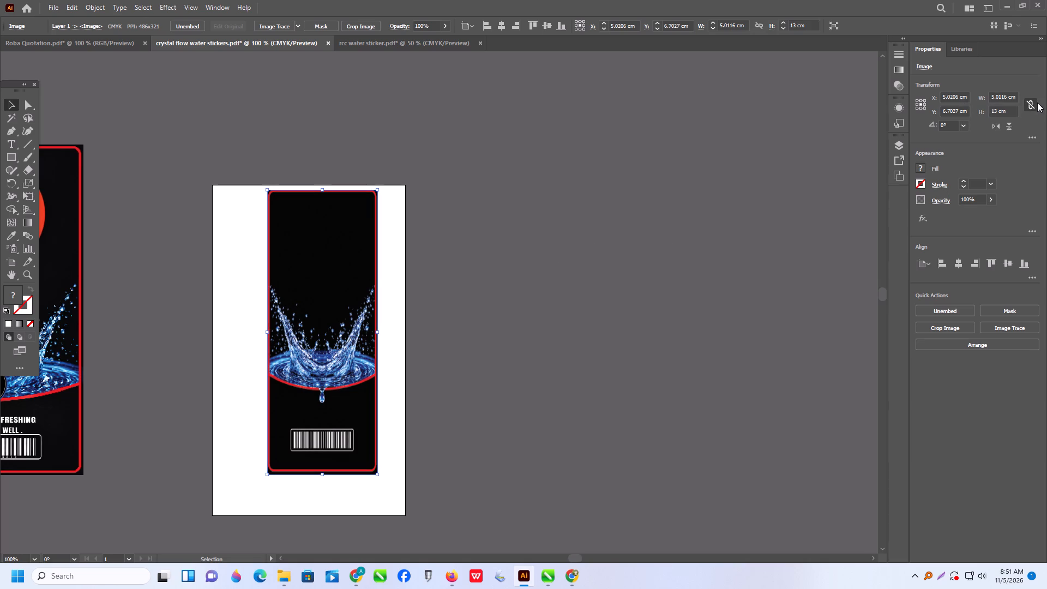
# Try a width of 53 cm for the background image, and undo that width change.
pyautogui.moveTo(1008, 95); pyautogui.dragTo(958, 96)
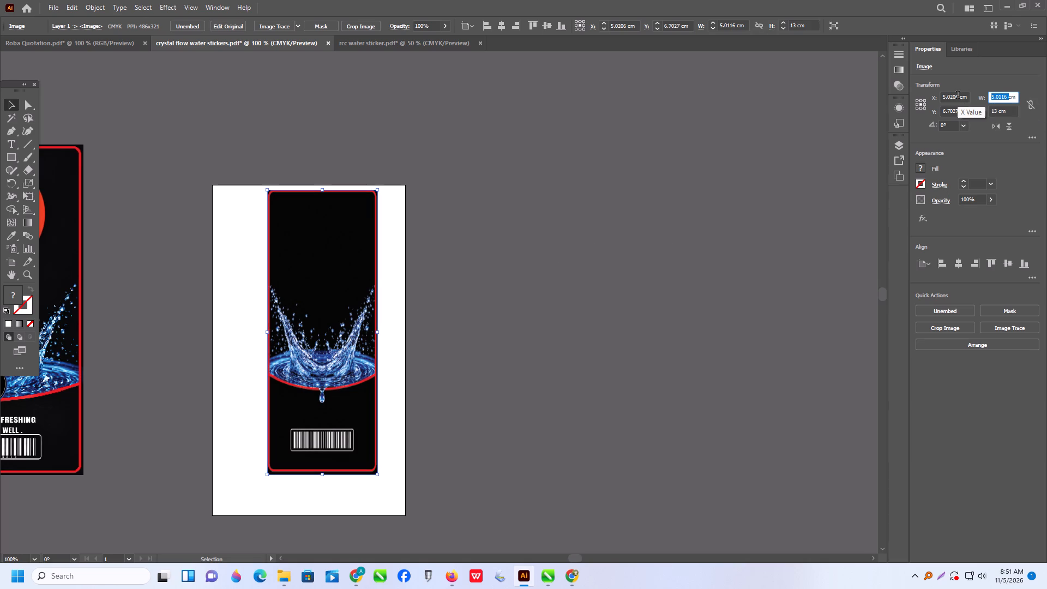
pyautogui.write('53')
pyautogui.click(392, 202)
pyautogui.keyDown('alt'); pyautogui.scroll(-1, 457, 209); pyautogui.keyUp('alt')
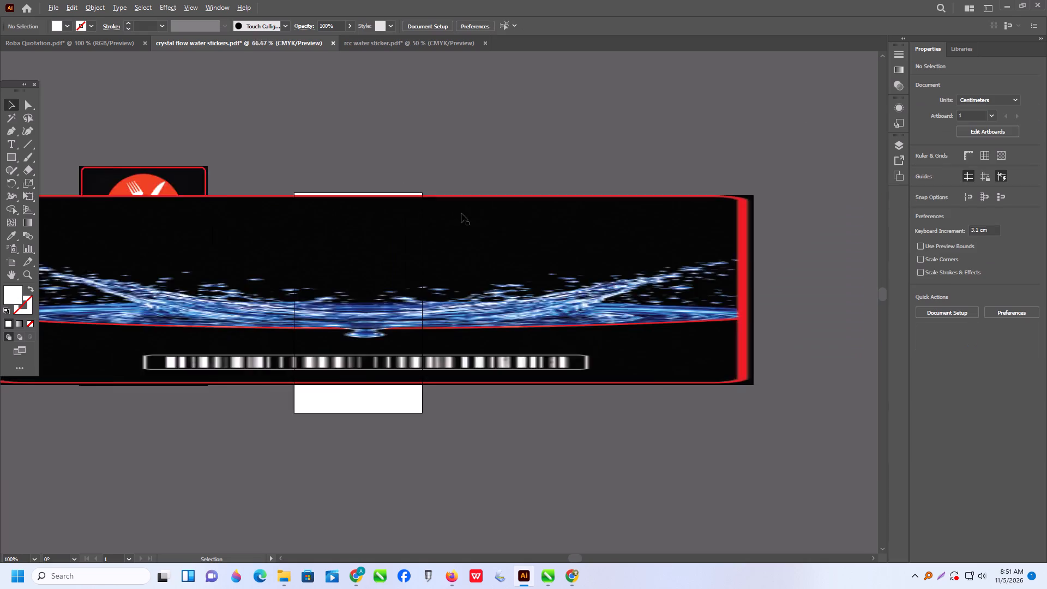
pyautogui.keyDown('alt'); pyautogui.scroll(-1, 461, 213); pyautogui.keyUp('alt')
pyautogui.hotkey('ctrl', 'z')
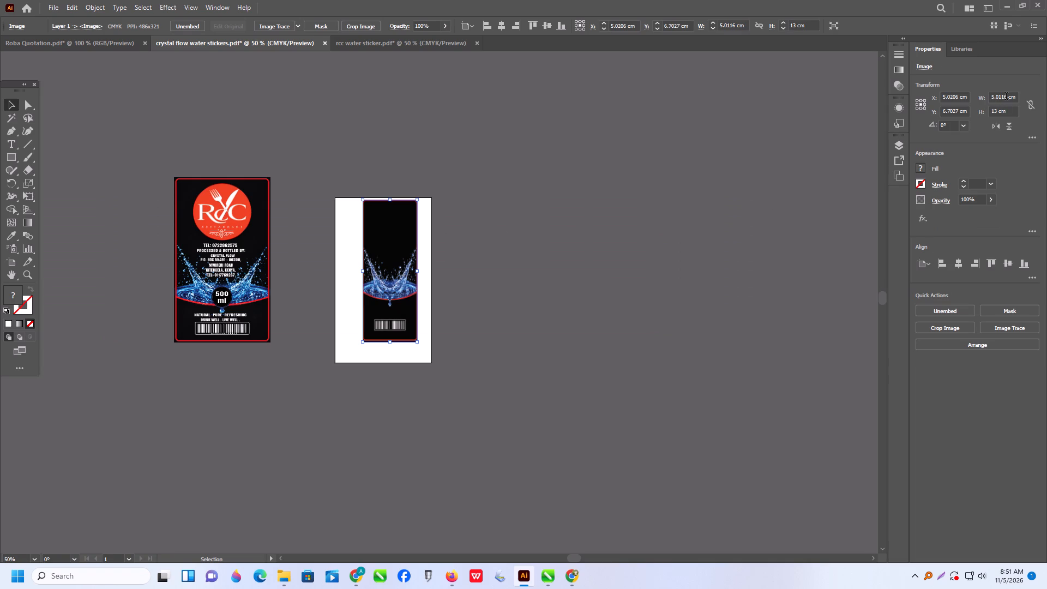
# Set the background image's width to 5 cm, independently of its height.
pyautogui.moveTo(1007, 97); pyautogui.dragTo(977, 99)
pyautogui.press('5')
pyautogui.press('Return')
# Move the original RCC 500 ml sticker slightly left, ungroup it and deselect it.
pyautogui.keyDown('alt'); pyautogui.scroll(1, 180, 253); pyautogui.keyUp('alt')
pyautogui.moveTo(191, 275); pyautogui.dragTo(98, 278)
pyautogui.moveTo(125, 265); pyautogui.dragTo(190, 253)
pyautogui.rightClick(190, 253)
pyautogui.click(246, 400)
pyautogui.click(288, 408)
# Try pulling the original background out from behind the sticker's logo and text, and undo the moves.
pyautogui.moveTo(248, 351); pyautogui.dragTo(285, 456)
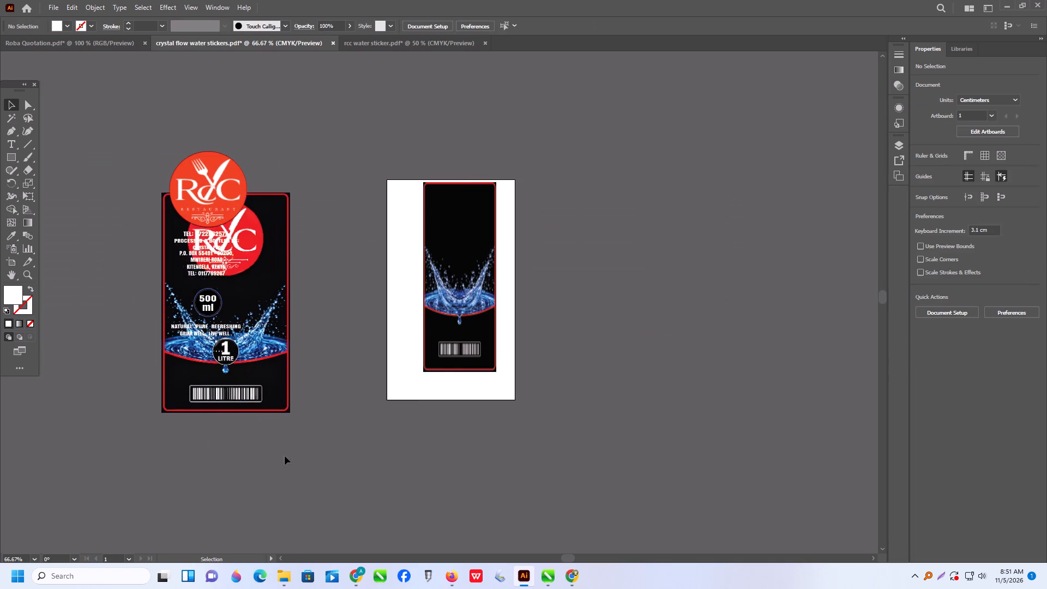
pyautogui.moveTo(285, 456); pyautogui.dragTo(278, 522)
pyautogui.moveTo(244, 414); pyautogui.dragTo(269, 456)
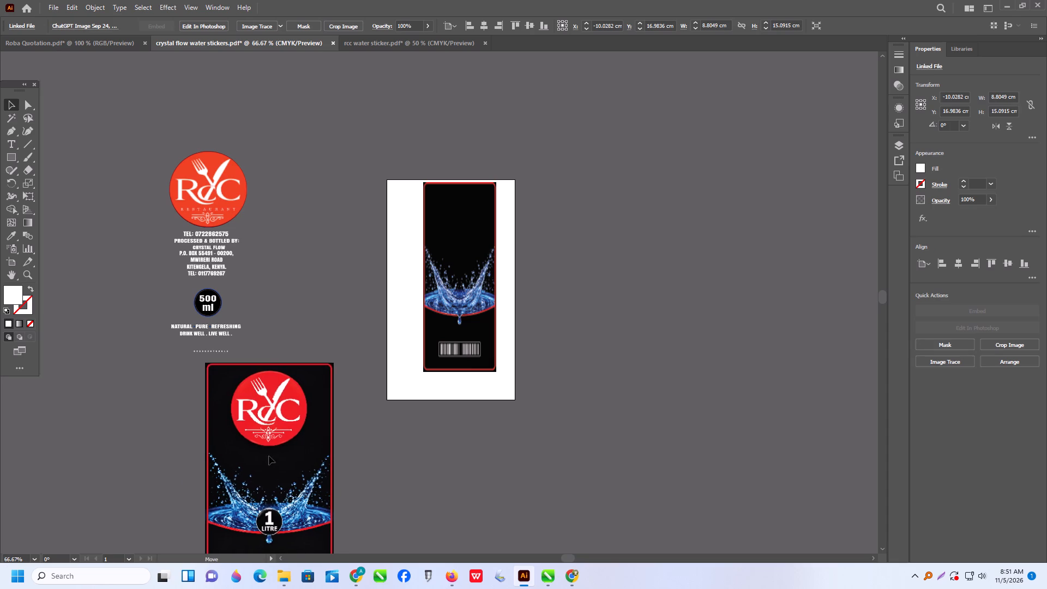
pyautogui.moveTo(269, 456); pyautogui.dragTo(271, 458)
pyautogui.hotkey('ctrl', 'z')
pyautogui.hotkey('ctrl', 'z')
# Select the whole original sticker, move it further left, and place a duplicate on the other side of the artboard.
pyautogui.moveTo(111, 116); pyautogui.dragTo(154, 176)
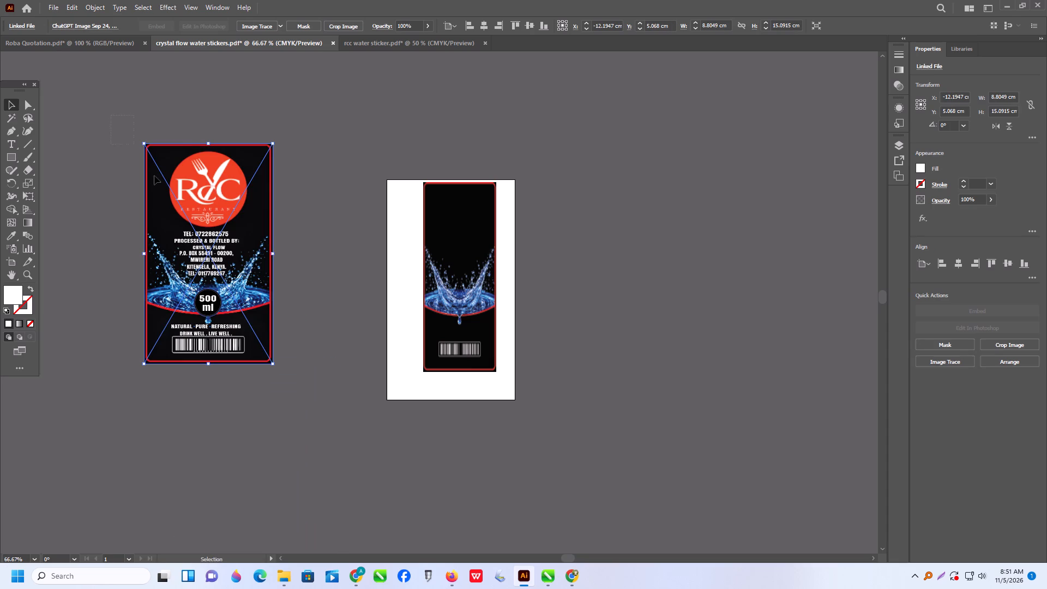
pyautogui.moveTo(154, 176); pyautogui.dragTo(341, 460)
pyautogui.moveTo(226, 301); pyautogui.dragTo(172, 307)
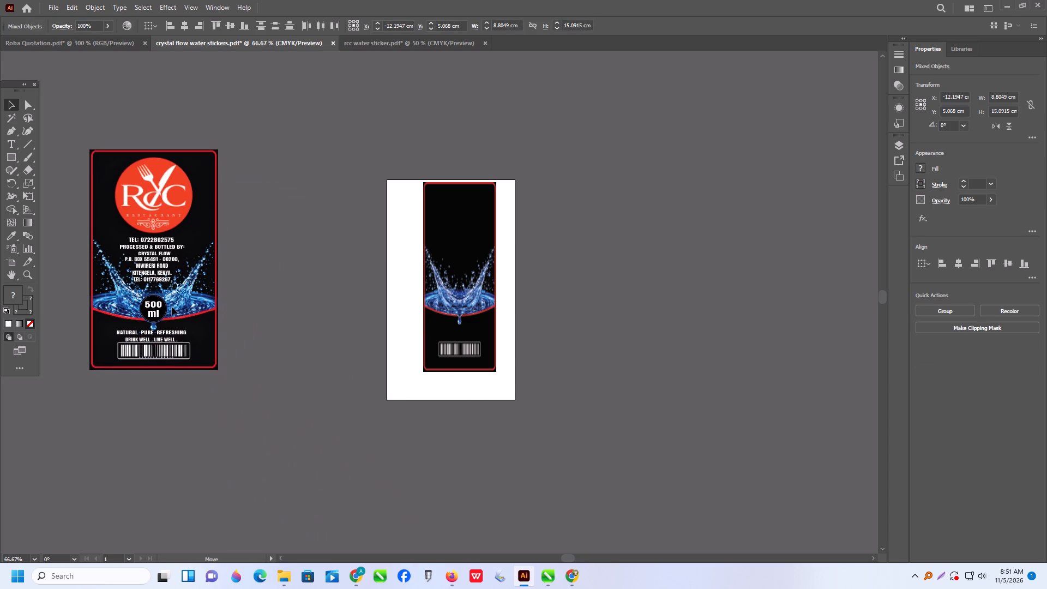
pyautogui.moveTo(172, 307); pyautogui.dragTo(172, 306)
pyautogui.keyDown('alt'); pyautogui.moveTo(170, 284); pyautogui.dragTo(646, 309); pyautogui.keyUp('alt')
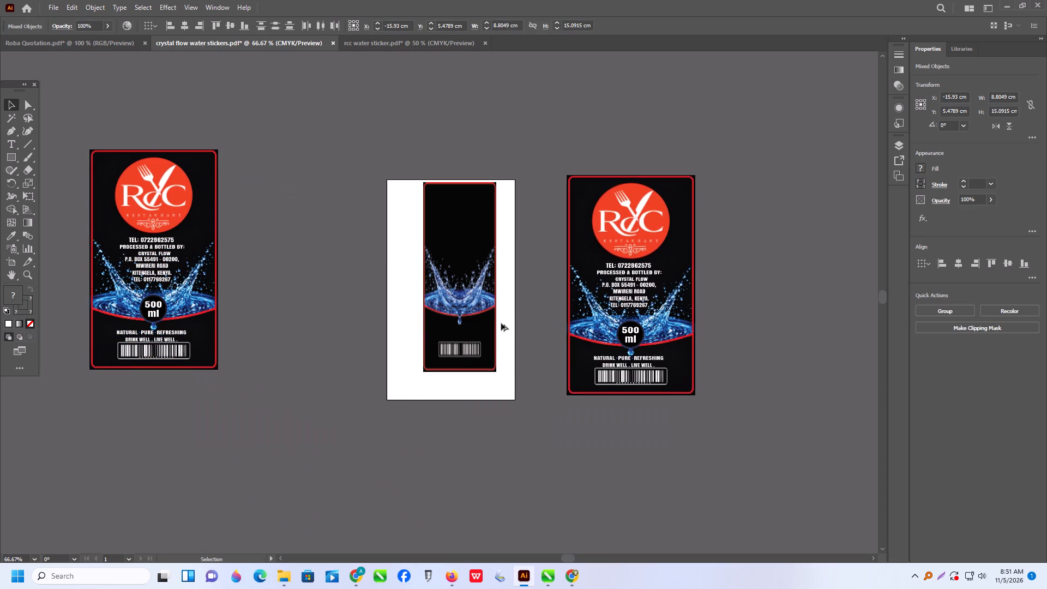
# Move the original sticker's 1 litre background image down and away from the logo and text.
pyautogui.click(182, 404)
pyautogui.moveTo(202, 353); pyautogui.dragTo(308, 551)
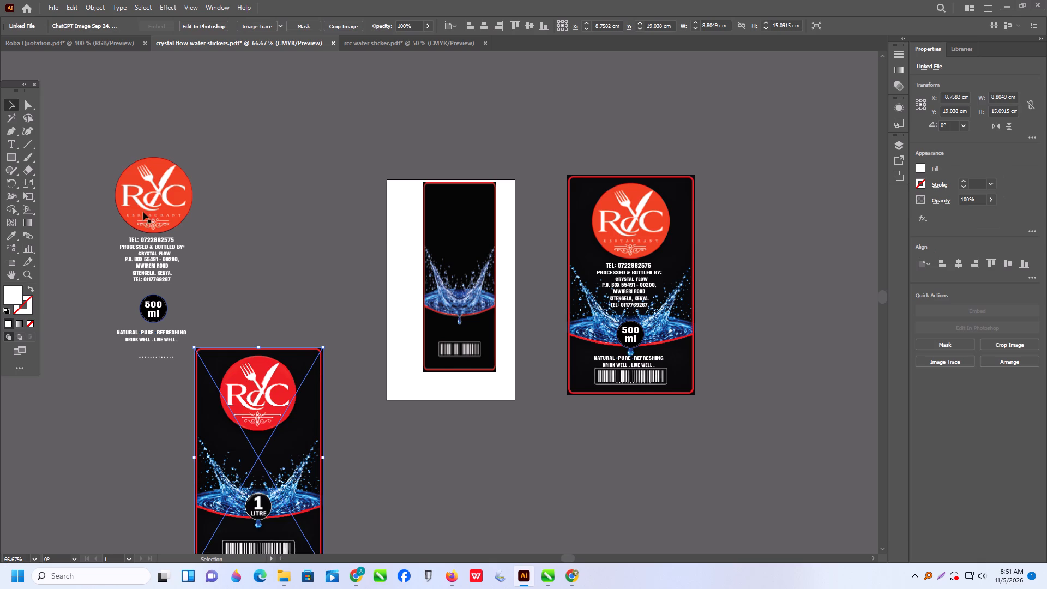
# Move the round RCC Restaurant logo onto the new background's upper area and bring it to the front.
pyautogui.moveTo(147, 197); pyautogui.dragTo(256, 198)
pyautogui.moveTo(328, 203); pyautogui.dragTo(453, 238)
pyautogui.moveTo(240, 204); pyautogui.dragTo(438, 247)
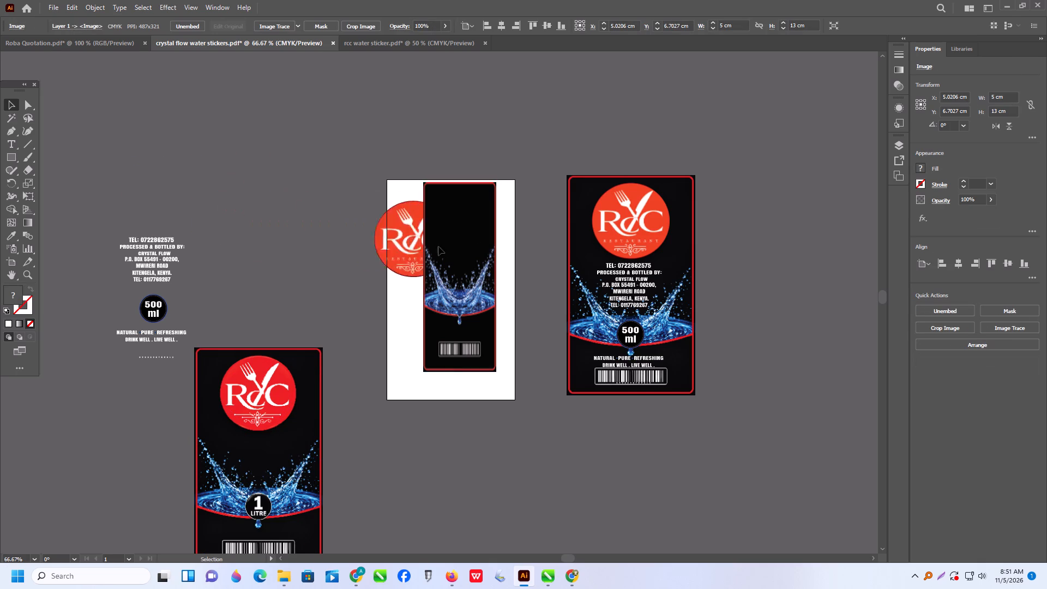
pyautogui.moveTo(438, 247); pyautogui.dragTo(470, 240)
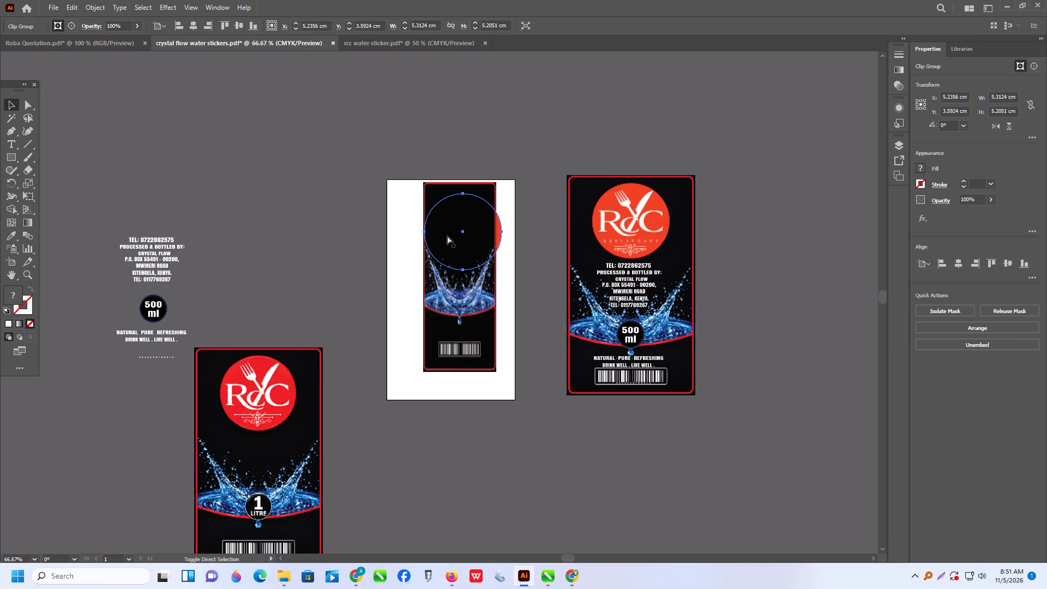
pyautogui.hotkey('ctrl', 'shift', ']')
# Scale the RCC logo down to about 2.8 cm wide and centre it near the top of the new background.
pyautogui.keyDown('alt'); pyautogui.scroll(3, 438, 234); pyautogui.keyUp('alt')
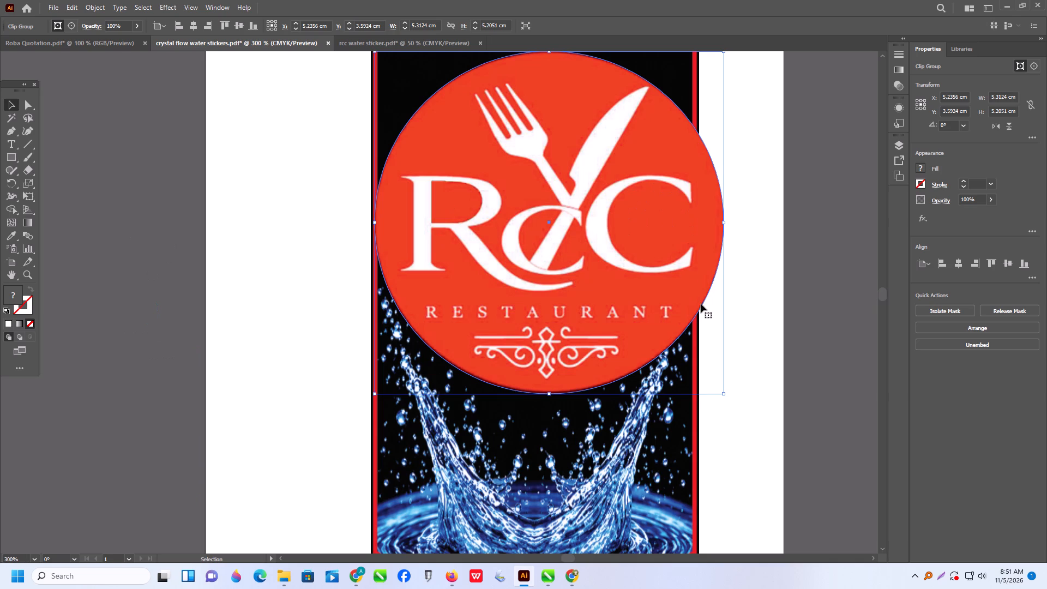
pyautogui.keyDown('alt'); pyautogui.scroll(-1, 646, 385); pyautogui.keyUp('alt')
pyautogui.keyDown('shift'); pyautogui.moveTo(701, 390); pyautogui.dragTo(596, 324); pyautogui.keyUp('shift')
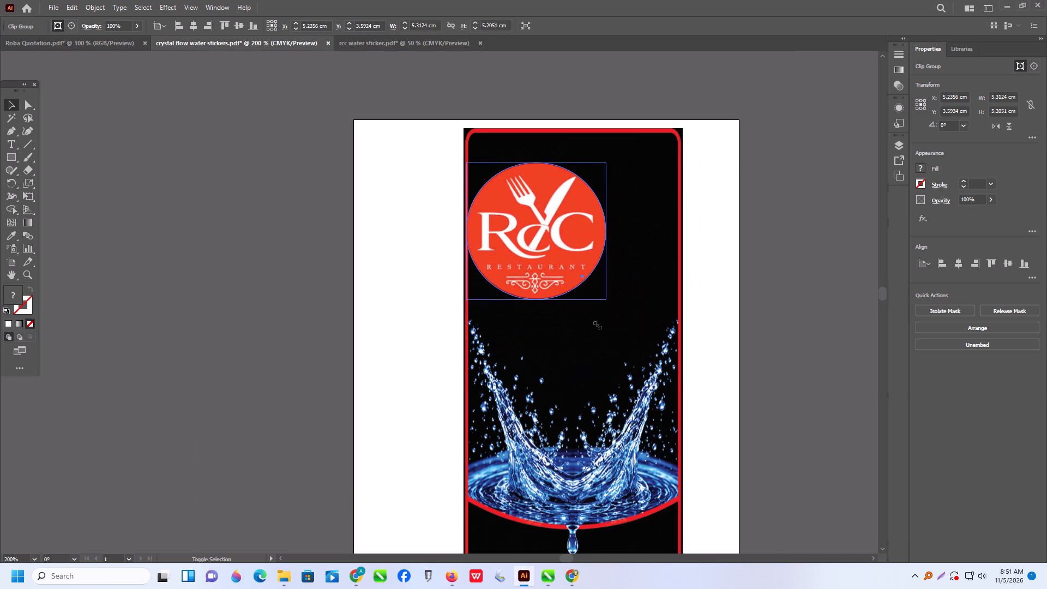
pyautogui.keyDown('shift'); pyautogui.moveTo(596, 324); pyautogui.dragTo(588, 314); pyautogui.keyUp('shift')
pyautogui.moveTo(533, 227); pyautogui.dragTo(582, 226)
# Move the contact and address text block onto the new background below the logo and bring it to the front.
pyautogui.keyDown('alt'); pyautogui.scroll(-4, 370, 312); pyautogui.keyUp('alt')
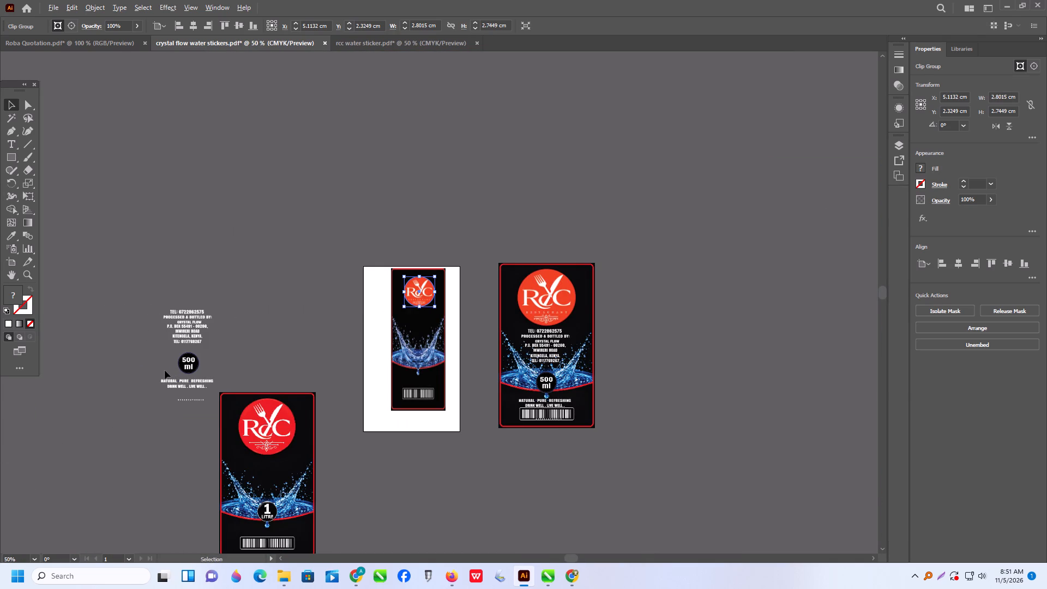
pyautogui.moveTo(153, 293); pyautogui.dragTo(214, 341)
pyautogui.moveTo(191, 328); pyautogui.dragTo(382, 335)
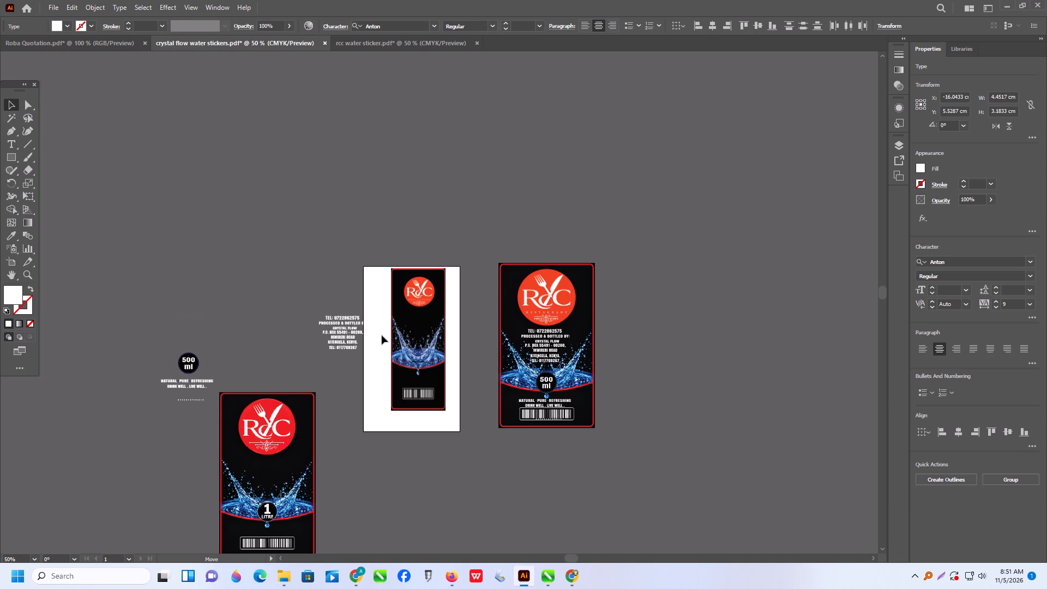
pyautogui.moveTo(382, 335); pyautogui.dragTo(431, 328)
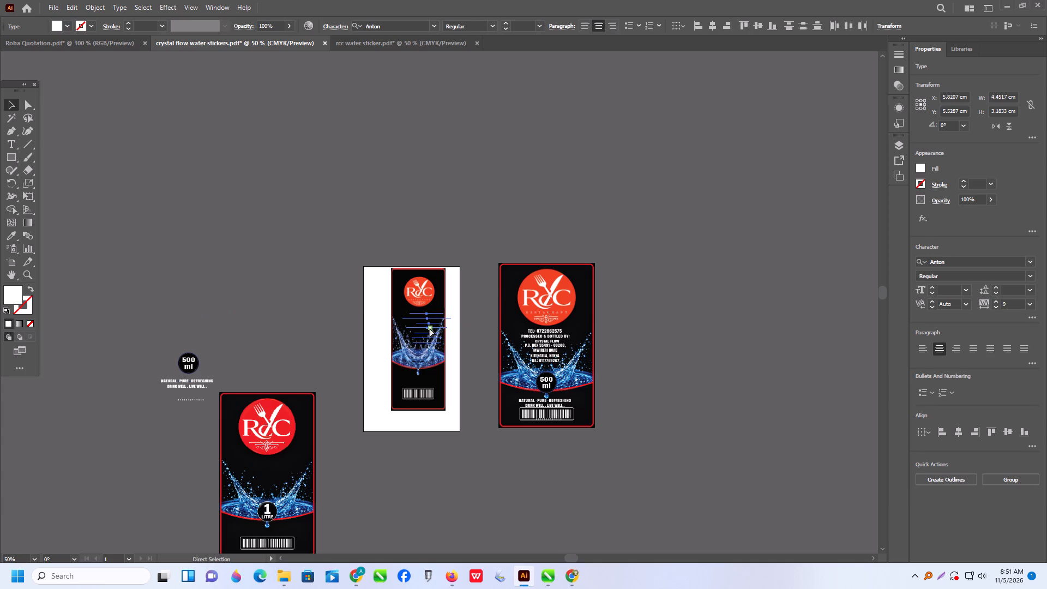
pyautogui.hotkey('ctrl', 'shift', ']')
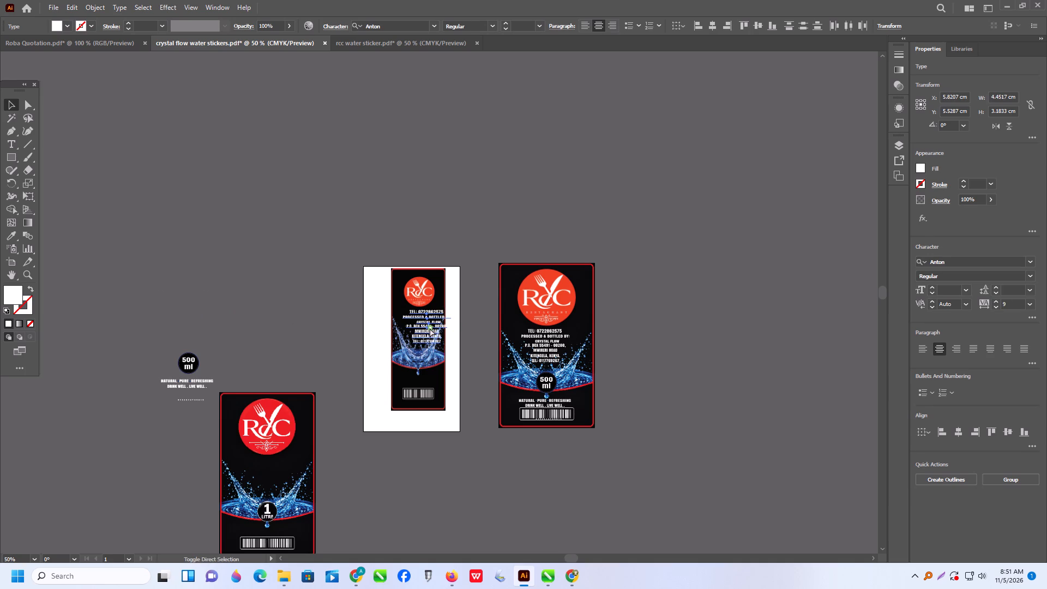
# Scale the contact and address text block down to about 3.3 cm wide and centre it below the RCC logo.
pyautogui.keyDown('alt'); pyautogui.scroll(1, 436, 299); pyautogui.keyUp('alt')
pyautogui.keyDown('alt'); pyautogui.scroll(2, 362, 318); pyautogui.keyUp('alt')
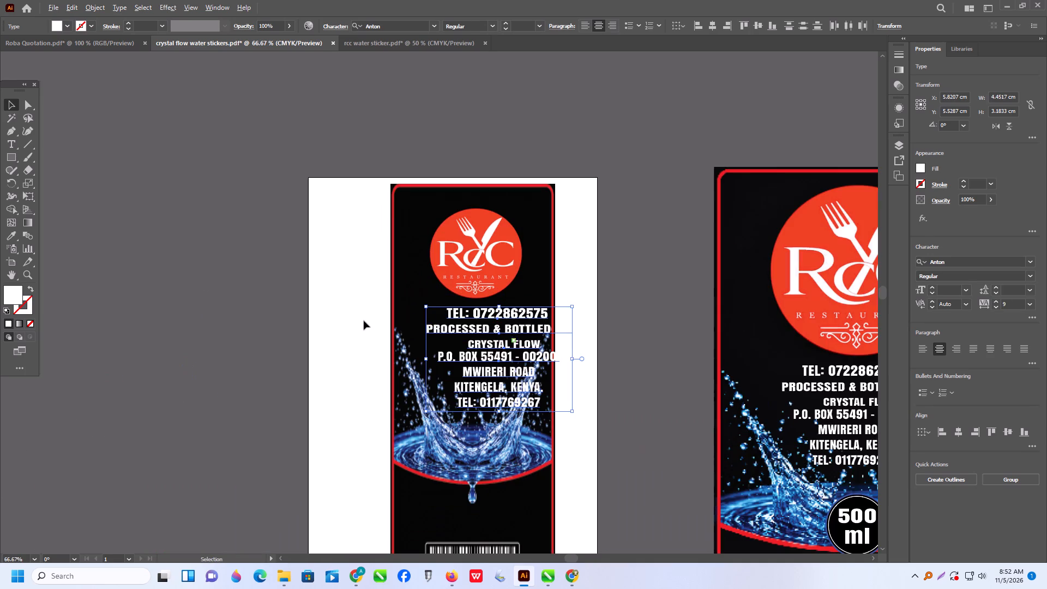
pyautogui.moveTo(485, 342); pyautogui.dragTo(463, 342)
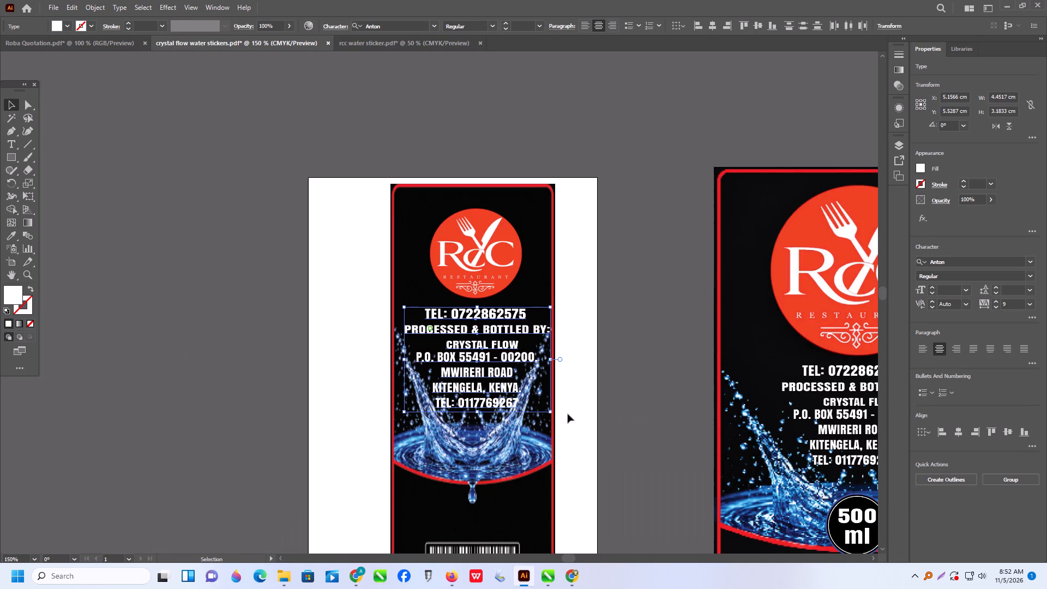
pyautogui.keyDown('shift'); pyautogui.moveTo(548, 413); pyautogui.dragTo(514, 390); pyautogui.keyUp('shift')
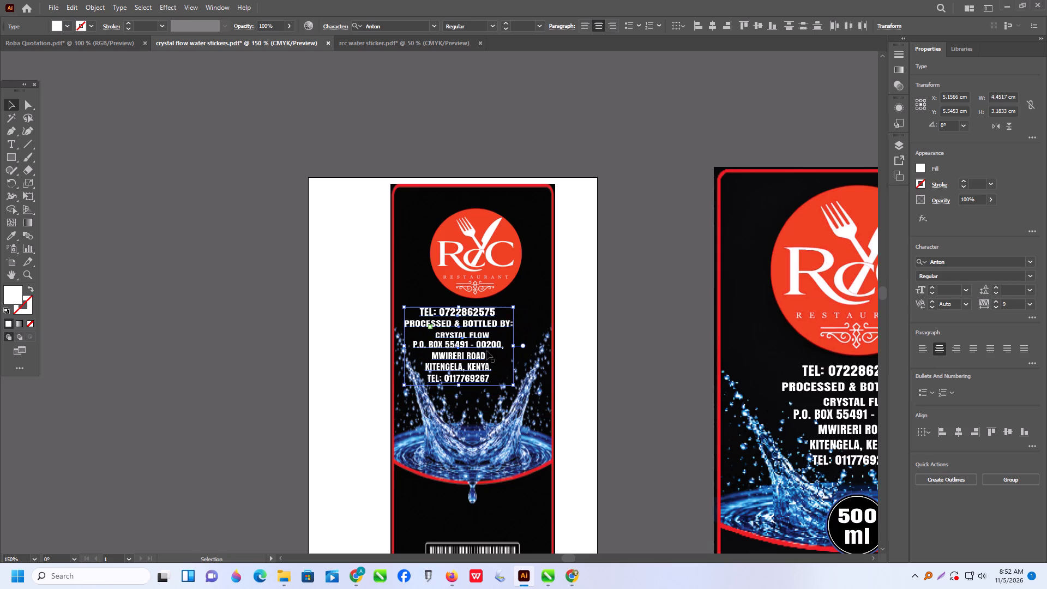
pyautogui.moveTo(472, 348); pyautogui.dragTo(488, 347)
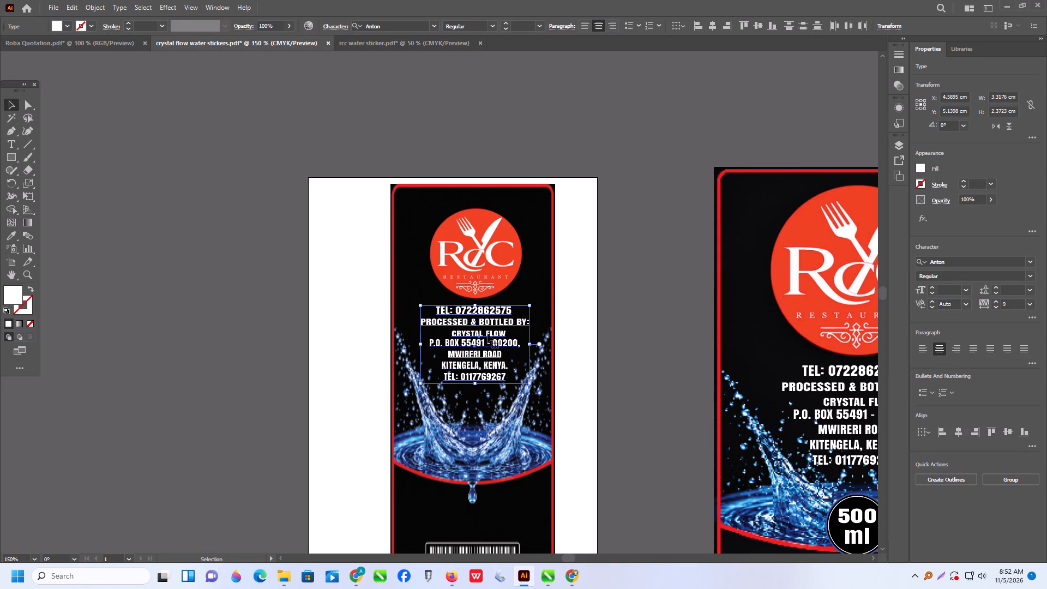
# Centre-align the RCC logo and the contact text block horizontally using a key object.
pyautogui.keyDown('shift'); pyautogui.click(480, 267); pyautogui.keyUp('shift')
pyautogui.click(929, 265)
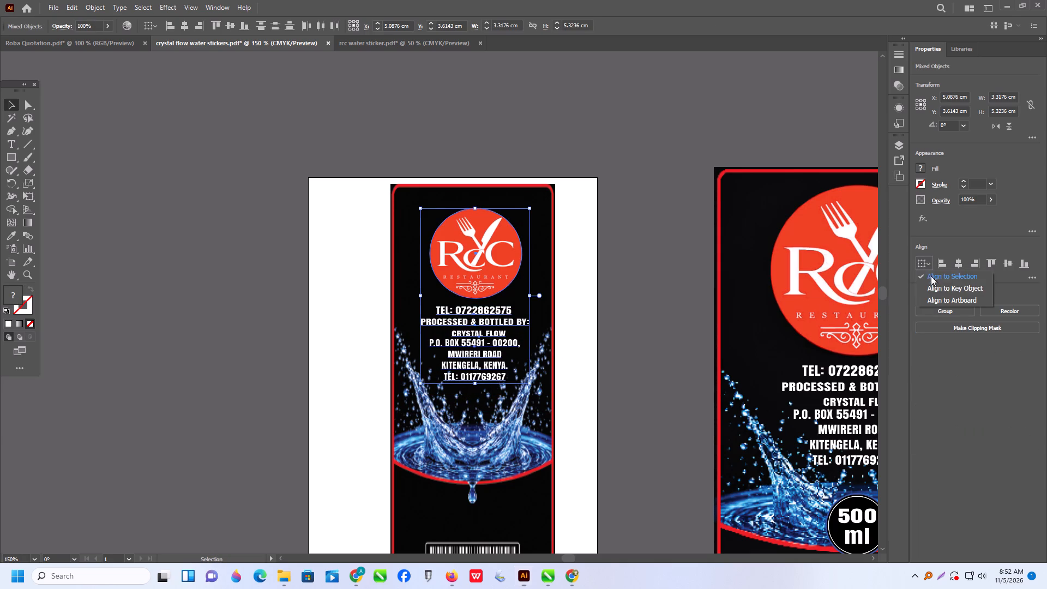
pyautogui.click(952, 286)
pyautogui.click(958, 260)
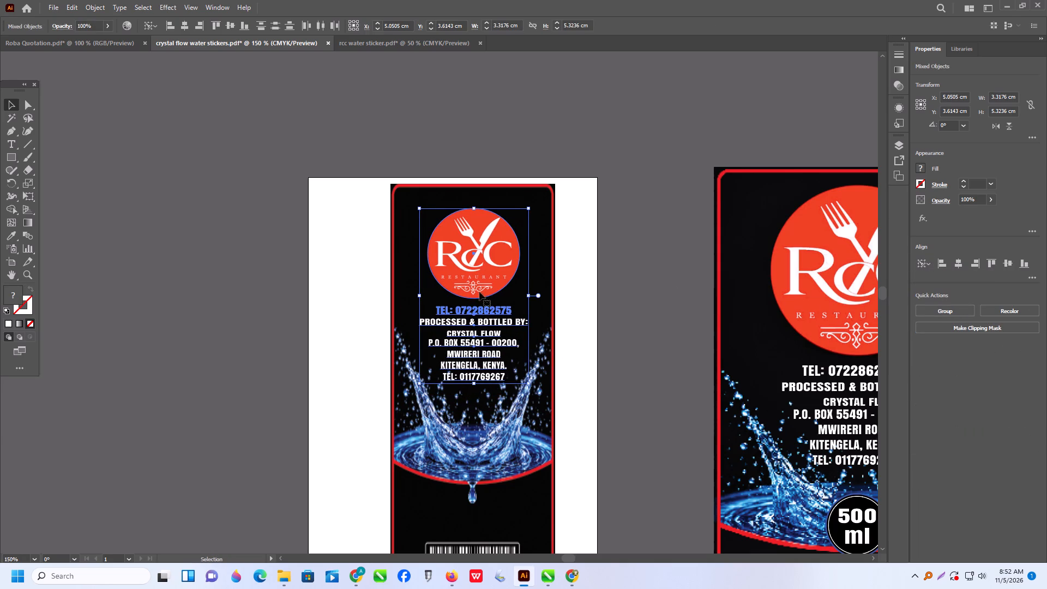
# Move the RCC logo and contact text block up together on the new background and enlarge them slightly.
pyautogui.moveTo(480, 267); pyautogui.dragTo(478, 254)
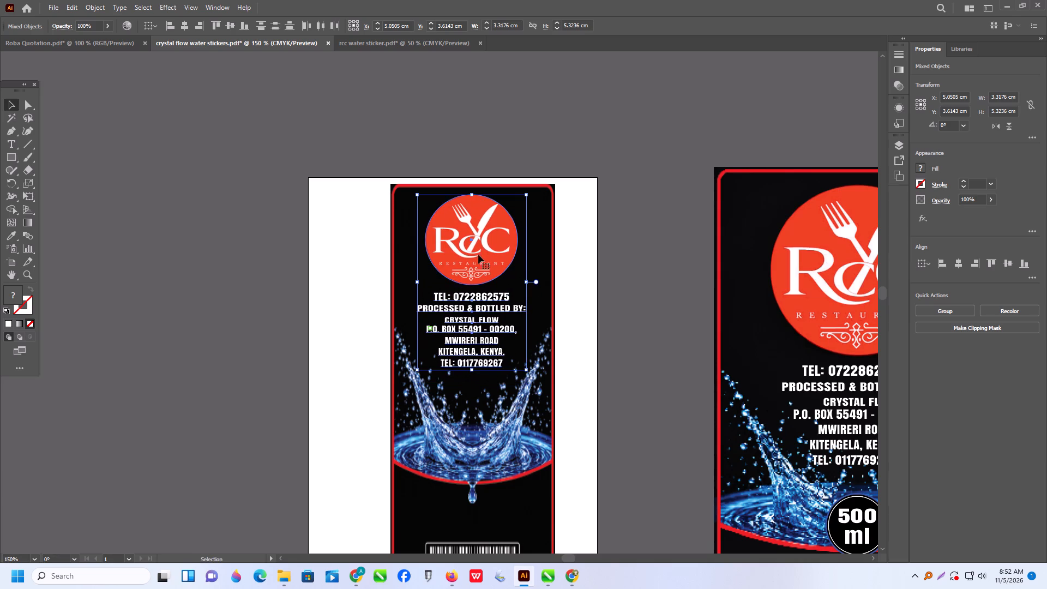
pyautogui.keyDown('shift'); pyautogui.moveTo(417, 370); pyautogui.dragTo(413, 379); pyautogui.keyUp('shift')
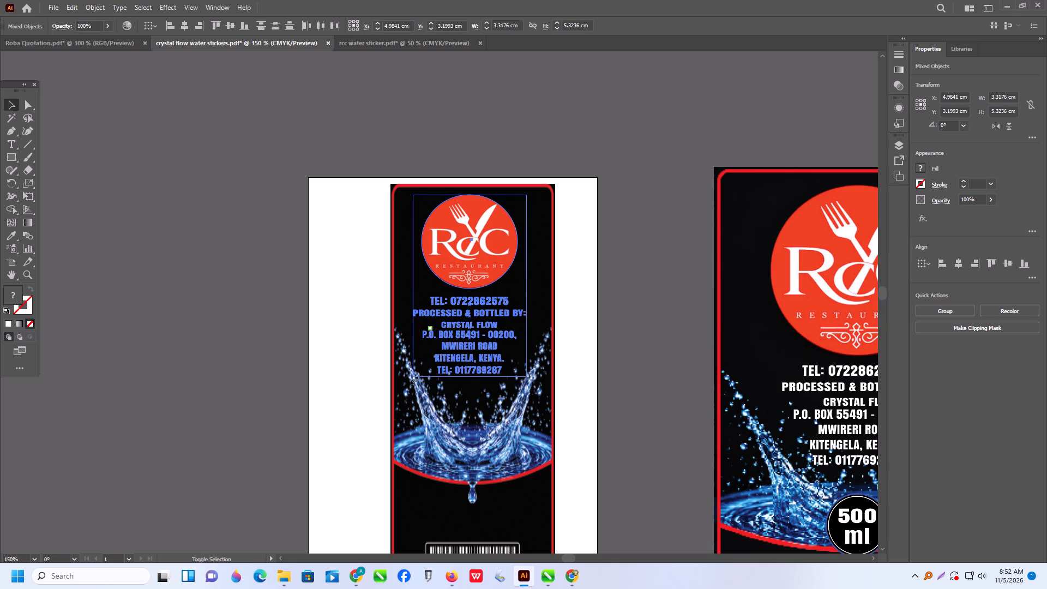
pyautogui.keyDown('shift'); pyautogui.moveTo(413, 379); pyautogui.dragTo(413, 380); pyautogui.keyUp('shift')
pyautogui.click(325, 318)
# Move the 1 litre image aside, and place the 500 ml badge and tagline over the new background's lower area, in front.
pyautogui.keyDown('alt'); pyautogui.scroll(-5, 297, 306); pyautogui.keyUp('alt')
pyautogui.keyDown('alt'); pyautogui.scroll(1, 194, 357); pyautogui.keyUp('alt')
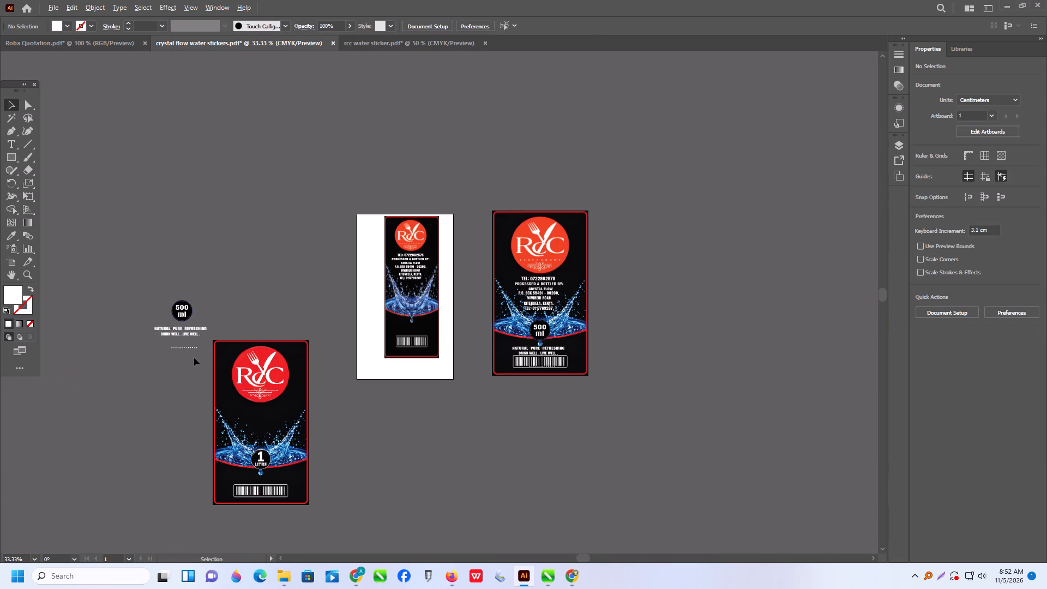
pyautogui.moveTo(255, 390); pyautogui.dragTo(128, 416)
pyautogui.moveTo(148, 275); pyautogui.dragTo(226, 341)
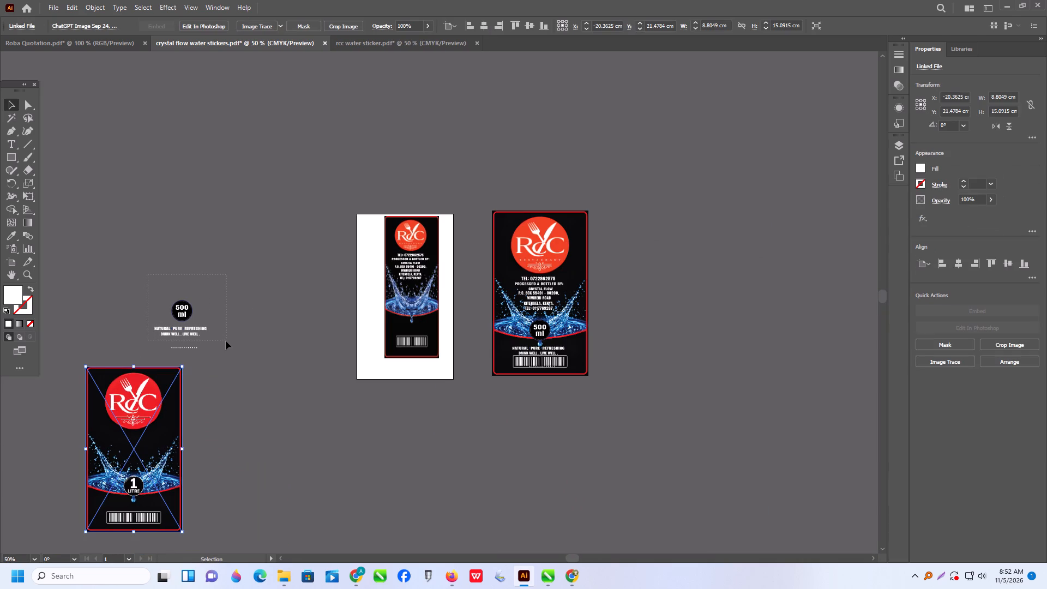
pyautogui.moveTo(226, 341); pyautogui.dragTo(226, 340)
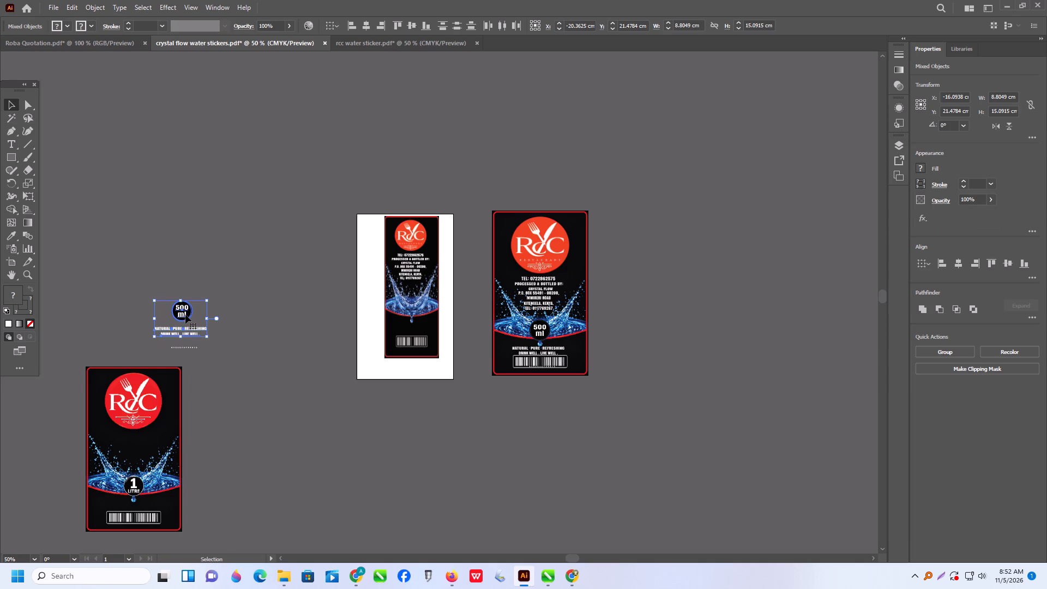
pyautogui.moveTo(185, 315); pyautogui.dragTo(419, 310)
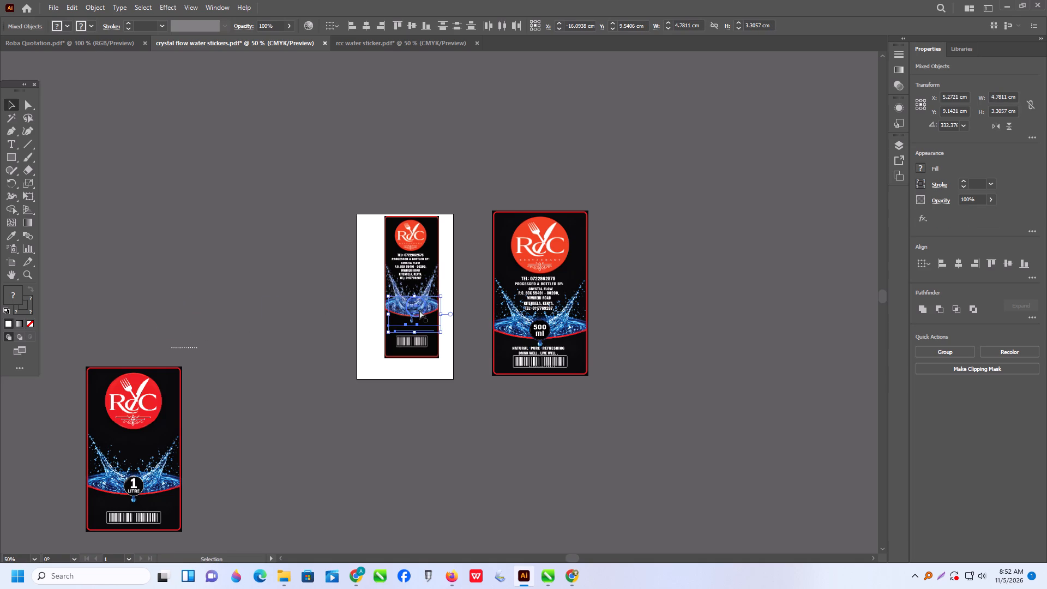
pyautogui.hotkey('ctrl', 'shift', ']')
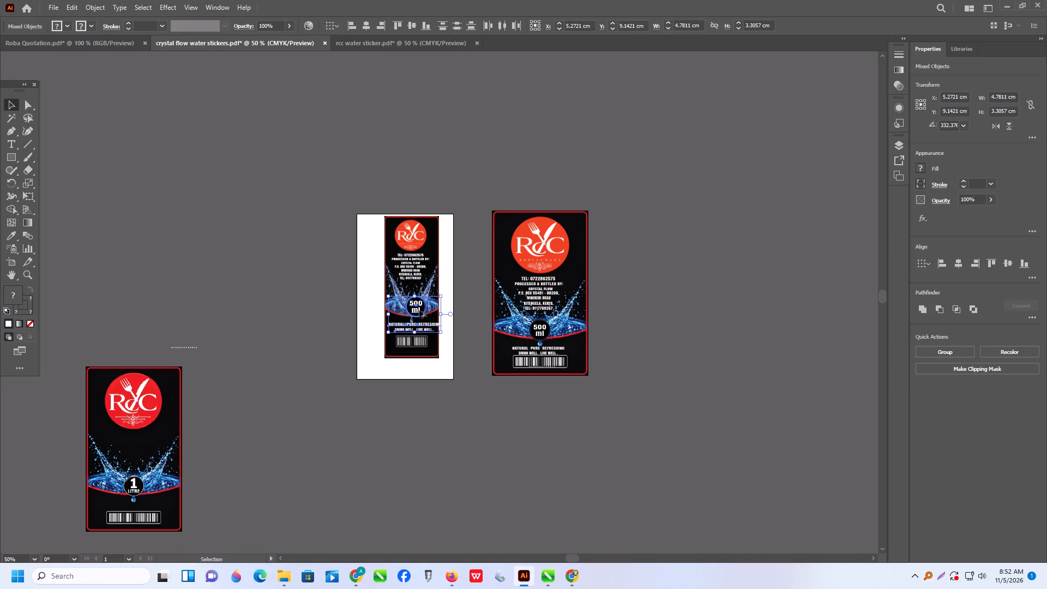
# Centre-align the 500 ml badge and the two-line tagline horizontally using a key object.
pyautogui.keyDown('alt'); pyautogui.scroll(3, 418, 311); pyautogui.keyUp('alt')
pyautogui.click(936, 262)
pyautogui.click(929, 260)
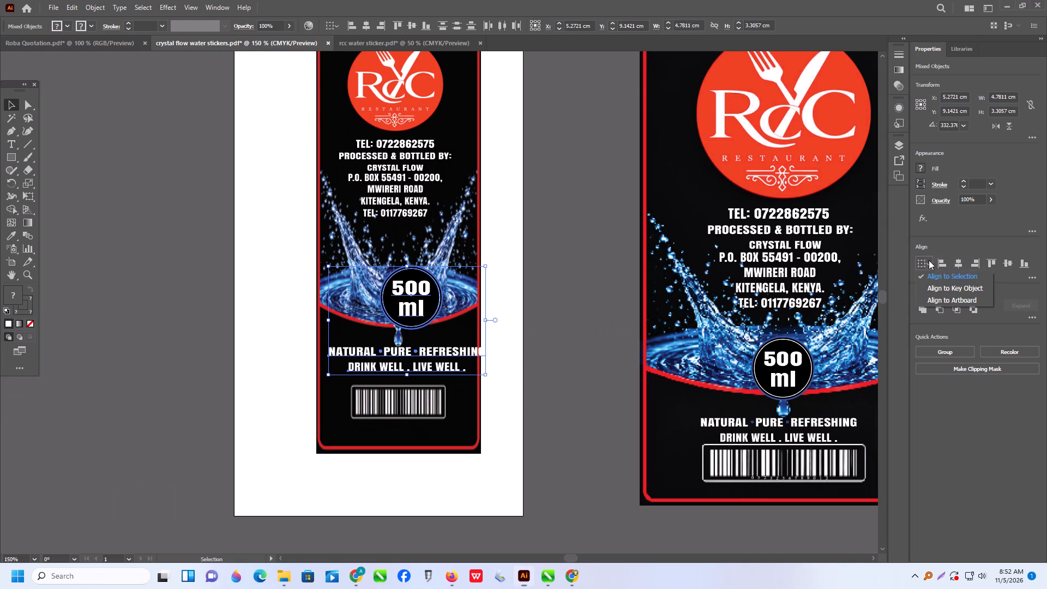
pyautogui.click(938, 289)
pyautogui.click(960, 265)
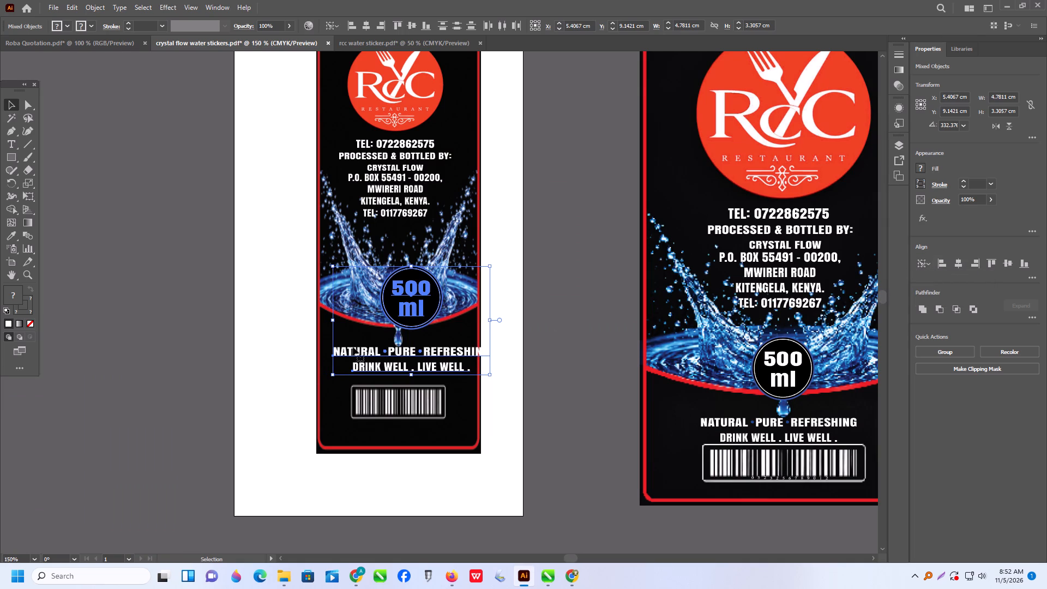
# Scale the 500 ml badge and tagline down to about 4.3 cm wide and centre them just above the barcode.
pyautogui.moveTo(417, 317); pyautogui.dragTo(406, 321)
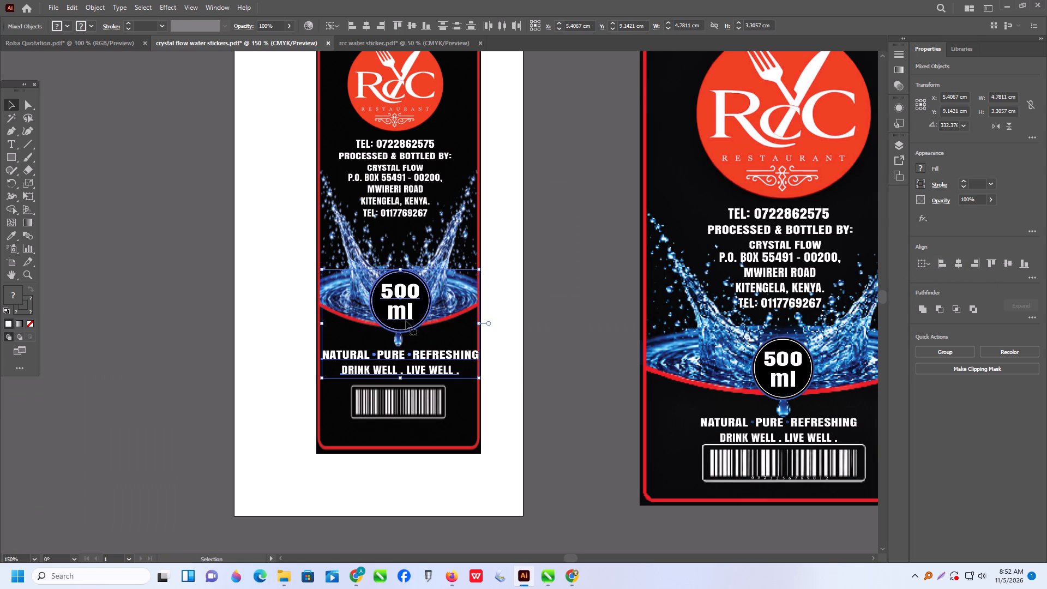
pyautogui.keyDown('shift'); pyautogui.moveTo(478, 378); pyautogui.dragTo(470, 378); pyautogui.keyUp('shift')
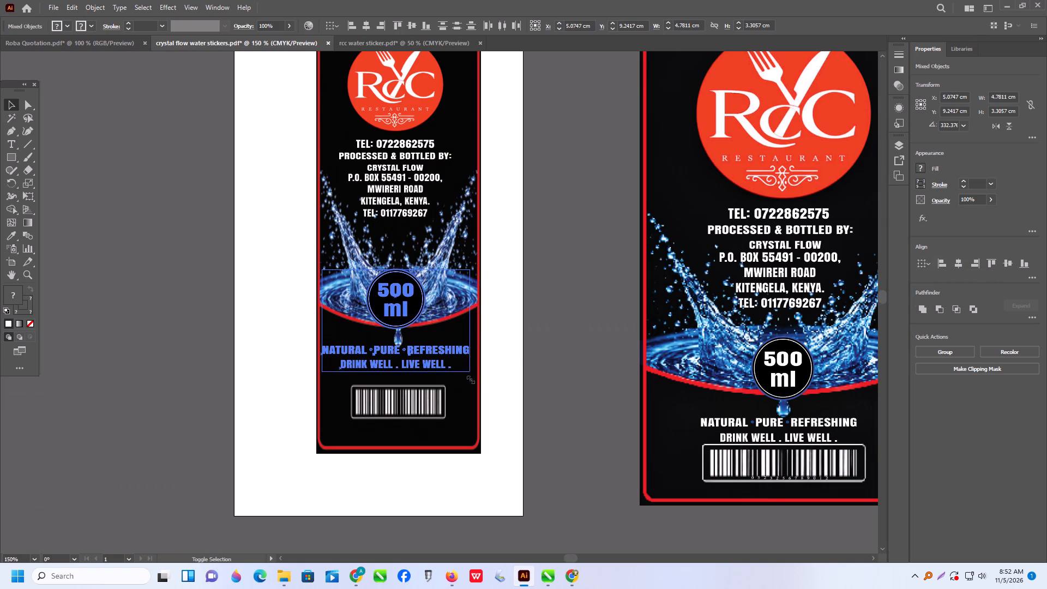
pyautogui.keyDown('shift'); pyautogui.moveTo(470, 378); pyautogui.dragTo(467, 378); pyautogui.keyUp('shift')
pyautogui.moveTo(405, 321); pyautogui.dragTo(410, 322)
pyautogui.click(410, 322)
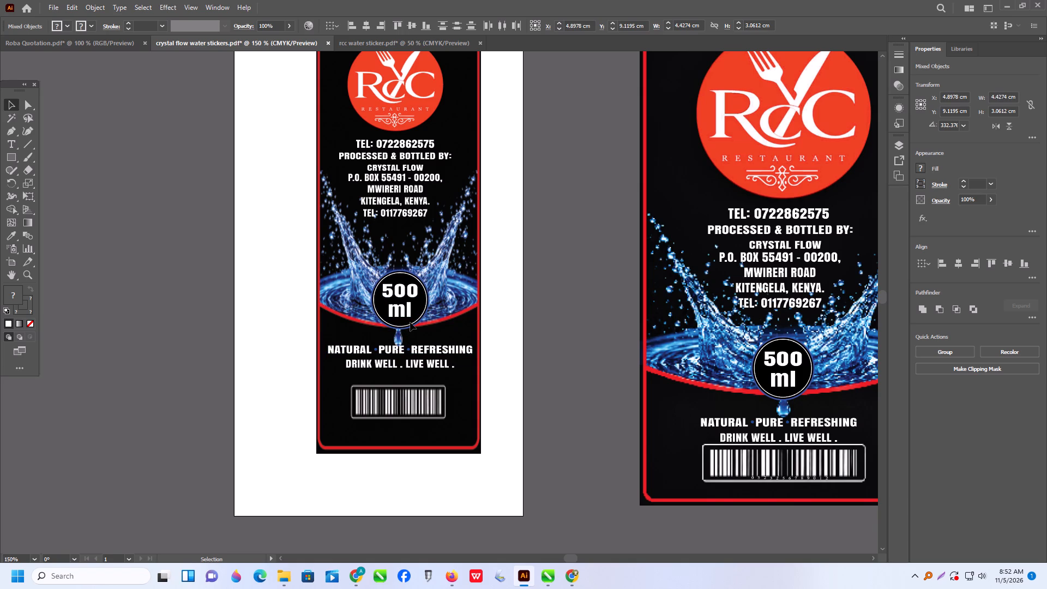
pyautogui.keyDown('shift'); pyautogui.moveTo(474, 370); pyautogui.dragTo(470, 370); pyautogui.keyUp('shift')
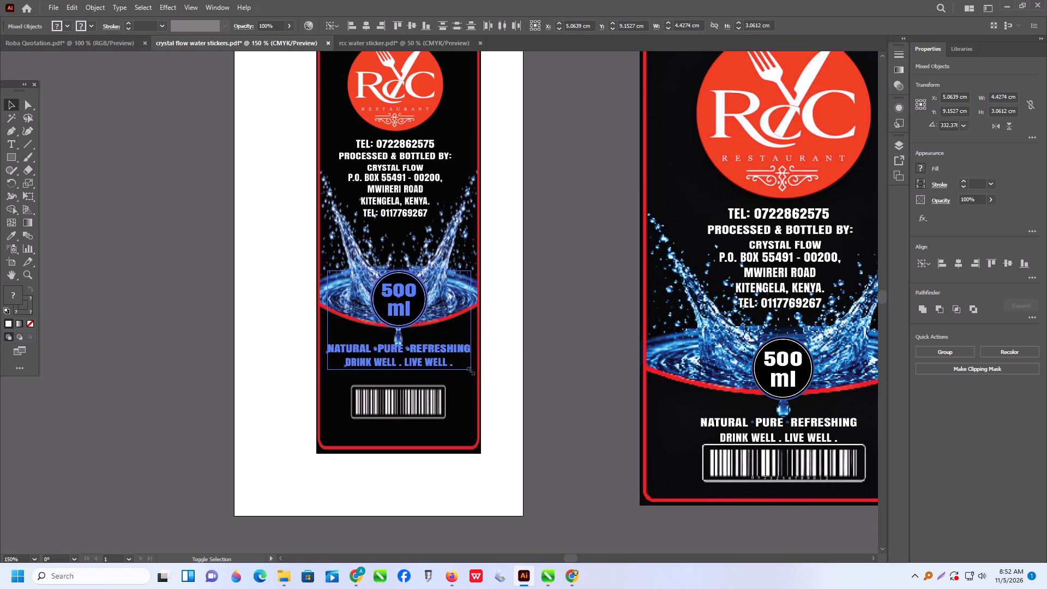
pyautogui.keyDown('shift'); pyautogui.moveTo(470, 370); pyautogui.dragTo(467, 369); pyautogui.keyUp('shift')
pyautogui.moveTo(409, 320); pyautogui.dragTo(411, 332)
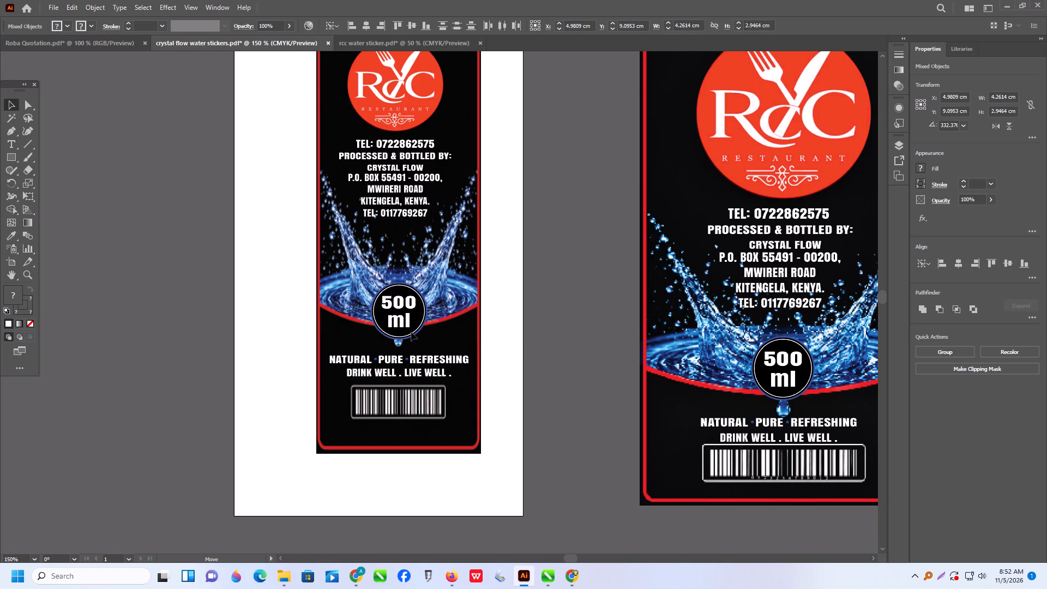
pyautogui.moveTo(411, 332); pyautogui.dragTo(411, 334)
# Compare the rebuilt sticker's logo, text, 500 ml badge, tagline and barcode with the original 500 ml sticker beside it.
pyautogui.click(562, 334)
pyautogui.click(407, 309)
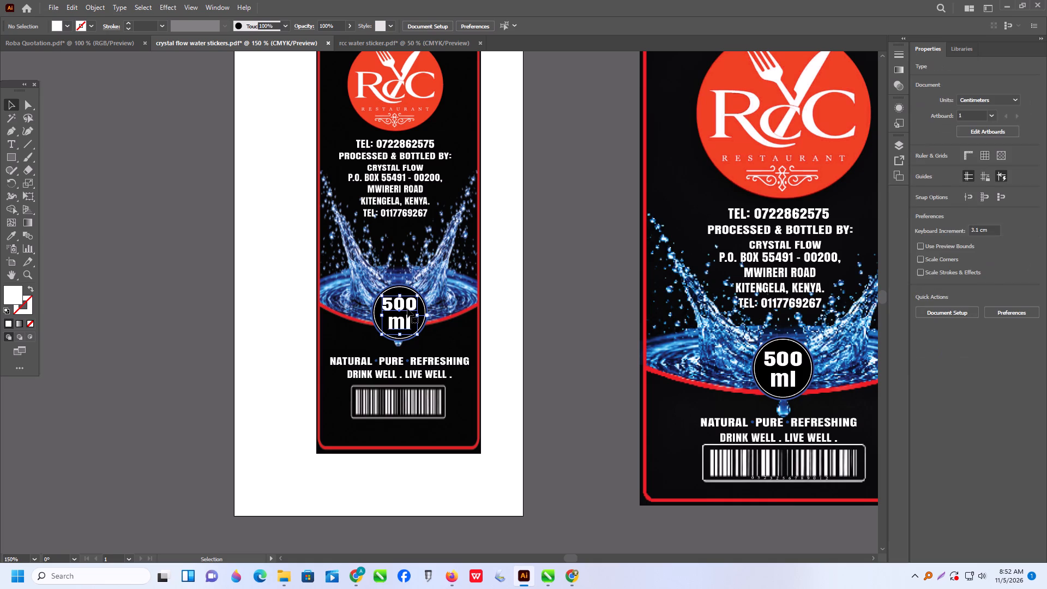
pyautogui.keyDown('alt'); pyautogui.scroll(-1, 400, 311); pyautogui.keyUp('alt')
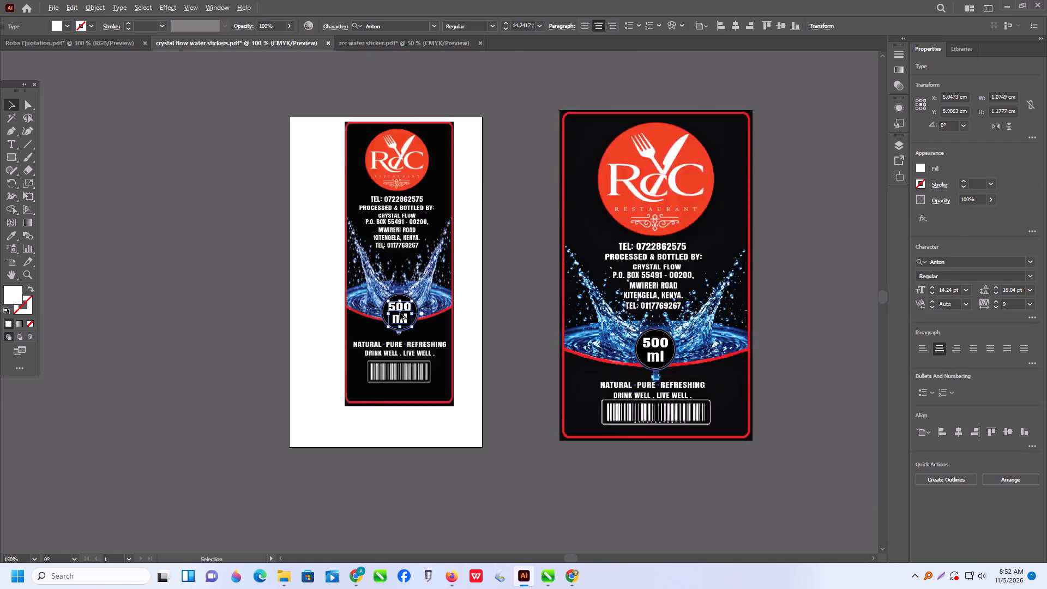
pyautogui.keyDown('alt'); pyautogui.scroll(-1, 400, 313); pyautogui.keyUp('alt')
pyautogui.scroll(-2, 408, 309)
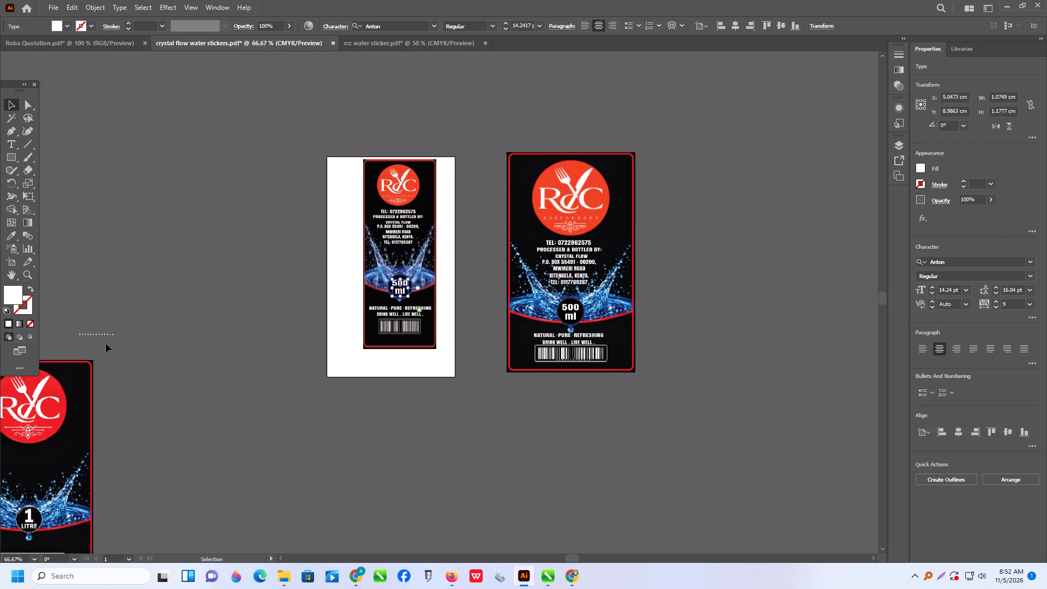
pyautogui.keyDown('alt'); pyautogui.scroll(1, 535, 360); pyautogui.keyUp('alt')
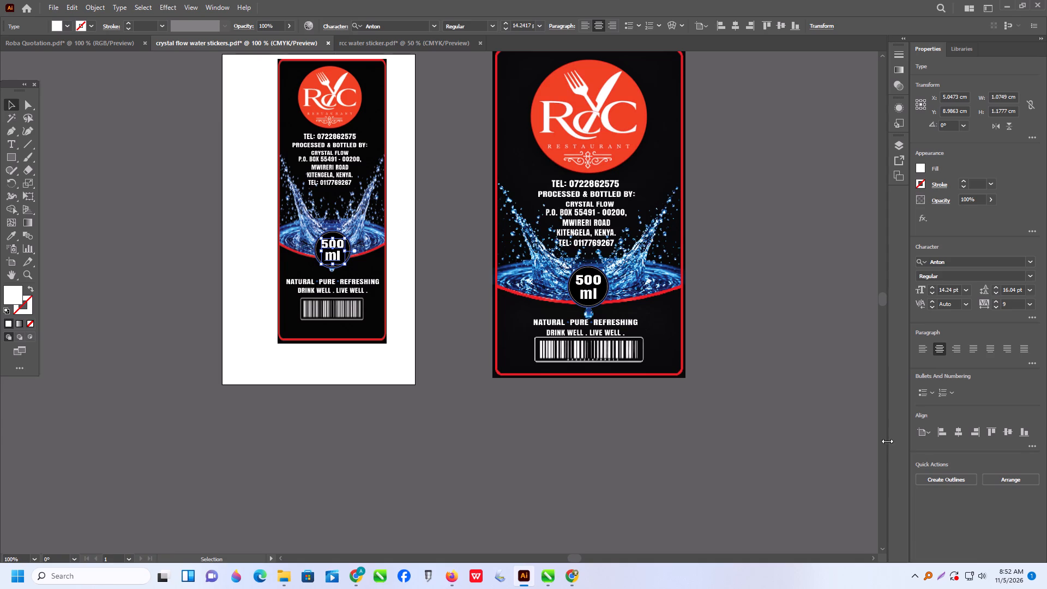
pyautogui.keyDown('alt'); pyautogui.scroll(-1, 853, 442); pyautogui.keyUp('alt')
pyautogui.keyDown('alt'); pyautogui.scroll(1, 725, 345); pyautogui.keyUp('alt')
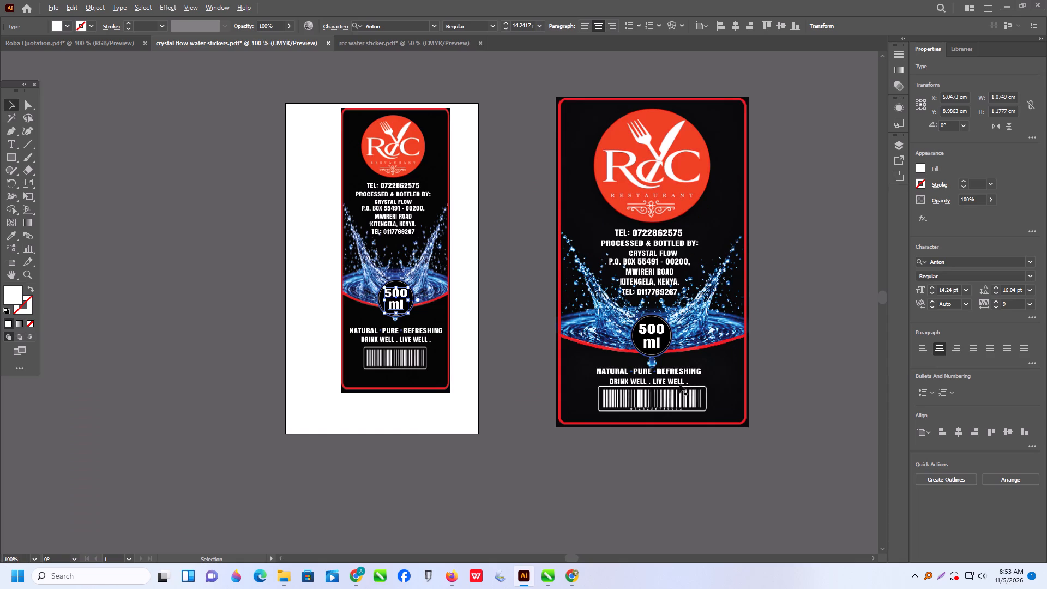
pyautogui.keyDown('alt'); pyautogui.scroll(2, 679, 384); pyautogui.keyUp('alt')
pyautogui.keyDown('alt'); pyautogui.scroll(-2, 686, 387); pyautogui.keyUp('alt')
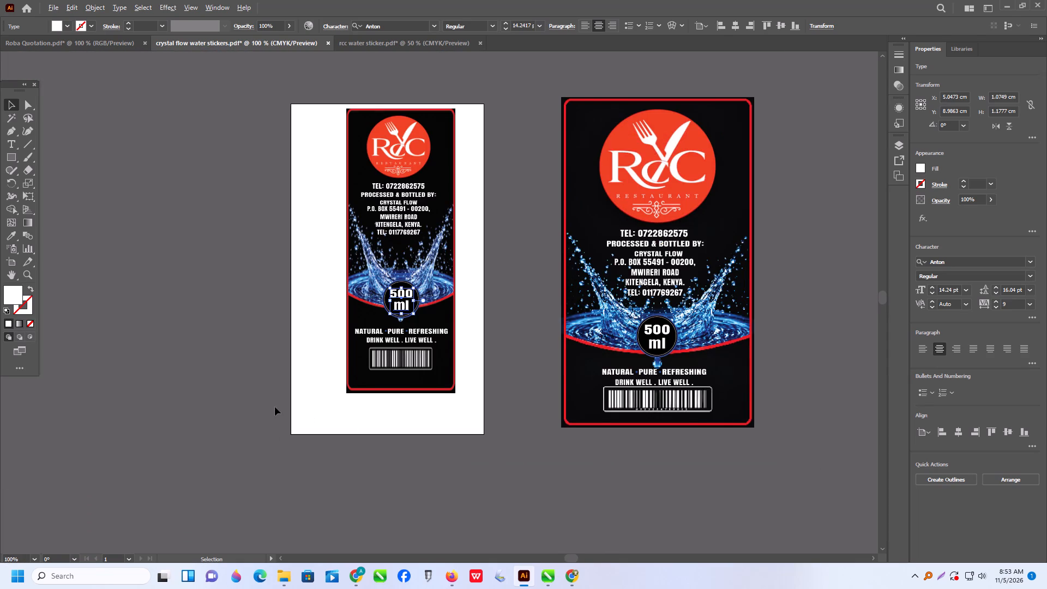
pyautogui.keyDown('alt'); pyautogui.scroll(-3, 327, 411); pyautogui.keyUp('alt')
pyautogui.keyDown('alt'); pyautogui.scroll(3, 215, 417); pyautogui.keyUp('alt')
pyautogui.keyDown('alt'); pyautogui.scroll(2, 706, 342); pyautogui.keyUp('alt')
pyautogui.keyDown('alt'); pyautogui.scroll(-2, 483, 375); pyautogui.keyUp('alt')
pyautogui.keyDown('alt'); pyautogui.scroll(2, 921, 361); pyautogui.keyUp('alt')
pyautogui.keyDown('alt'); pyautogui.scroll(-2, 700, 399); pyautogui.keyUp('alt')
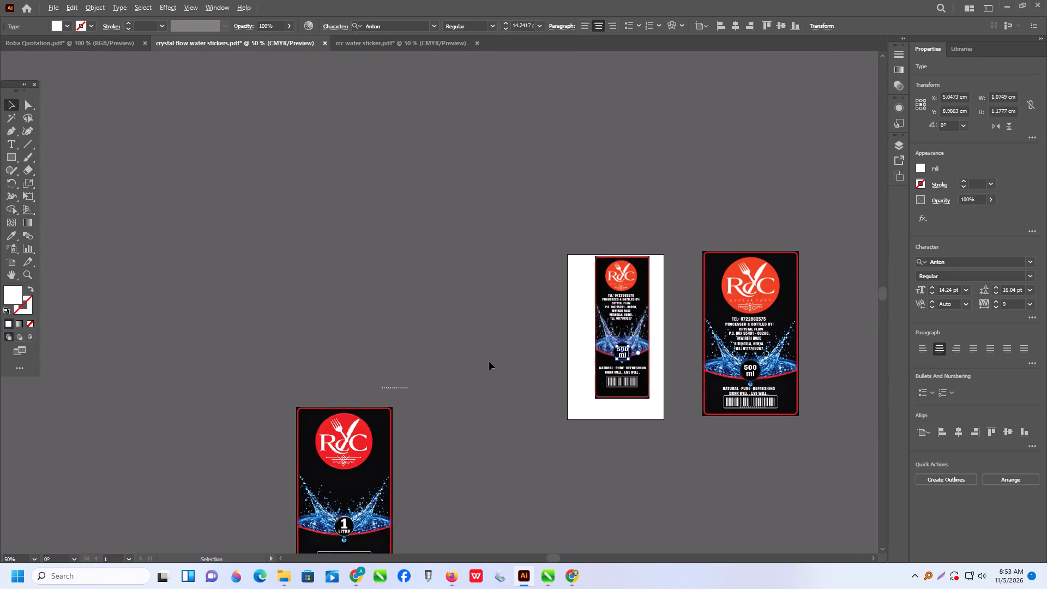
pyautogui.scroll(-6, 490, 359)
pyautogui.keyDown('alt'); pyautogui.scroll(2, 802, 303); pyautogui.keyUp('alt')
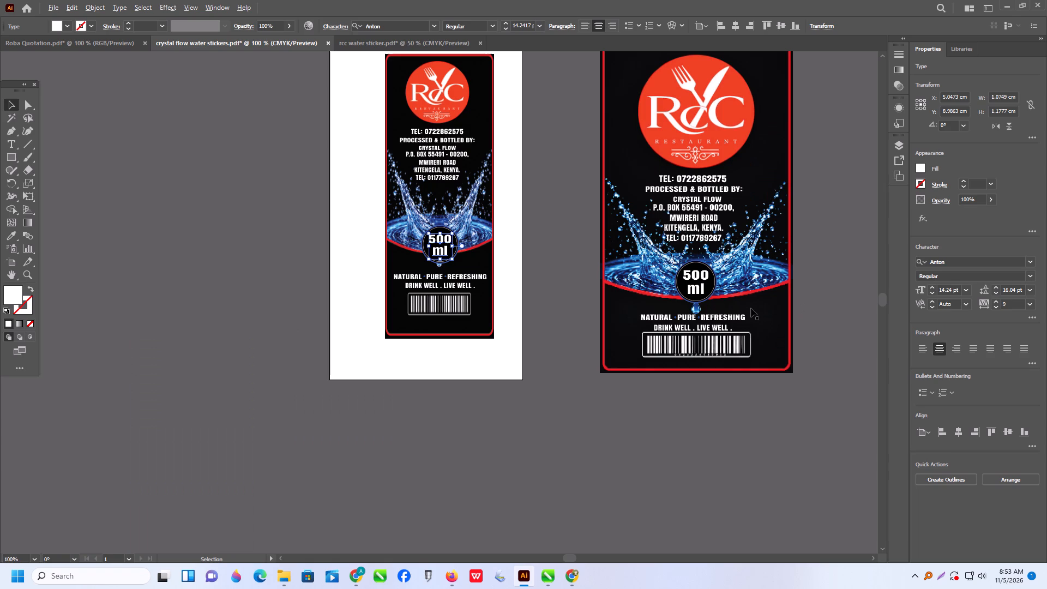
pyautogui.keyDown('alt'); pyautogui.scroll(1, 706, 302); pyautogui.keyUp('alt')
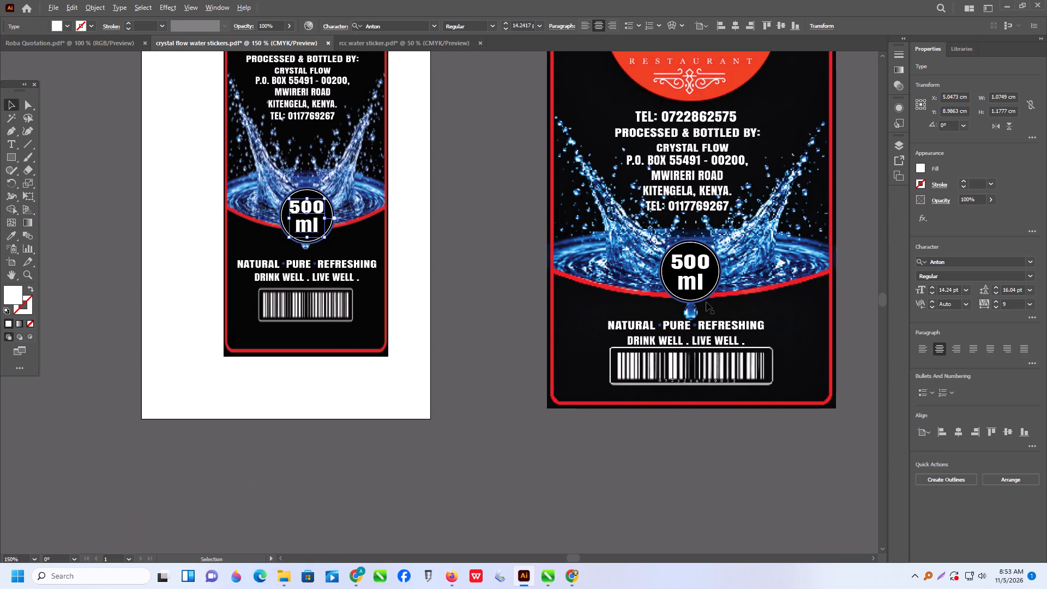
pyautogui.scroll(1, 709, 312)
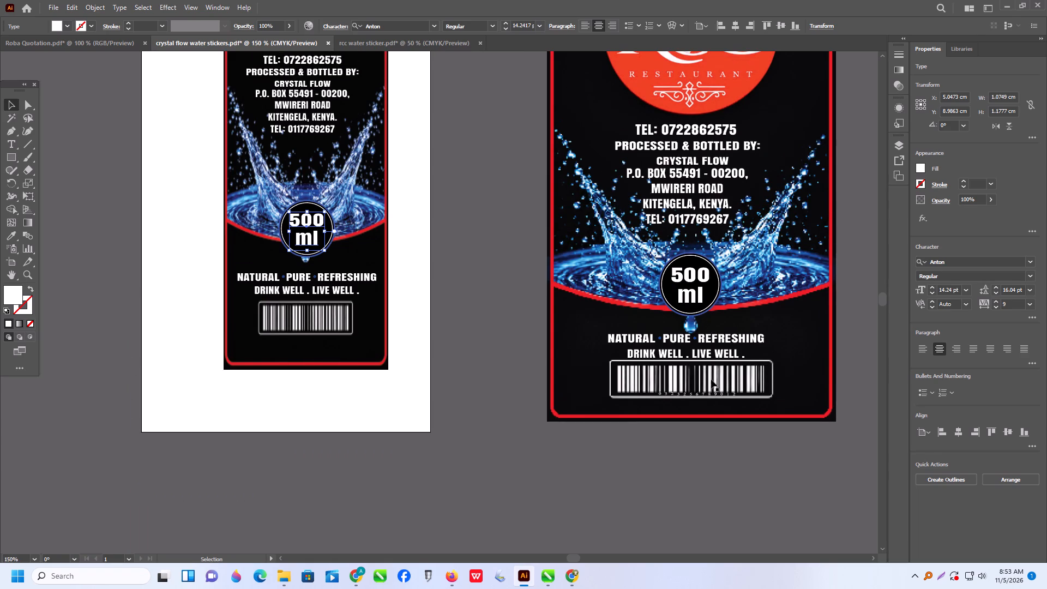
pyautogui.scroll(1, 706, 370)
pyautogui.scroll(3, 447, 326)
pyautogui.scroll(2, 370, 392)
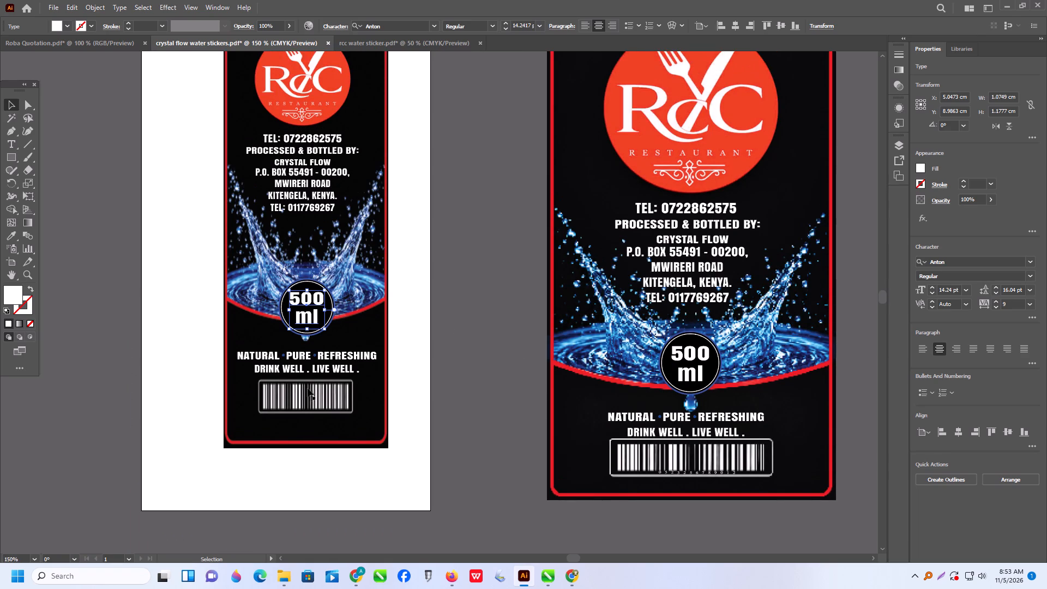
pyautogui.keyDown('alt'); pyautogui.scroll(2, 305, 390); pyautogui.keyUp('alt')
pyautogui.keyDown('alt'); pyautogui.scroll(-3, 305, 390); pyautogui.keyUp('alt')
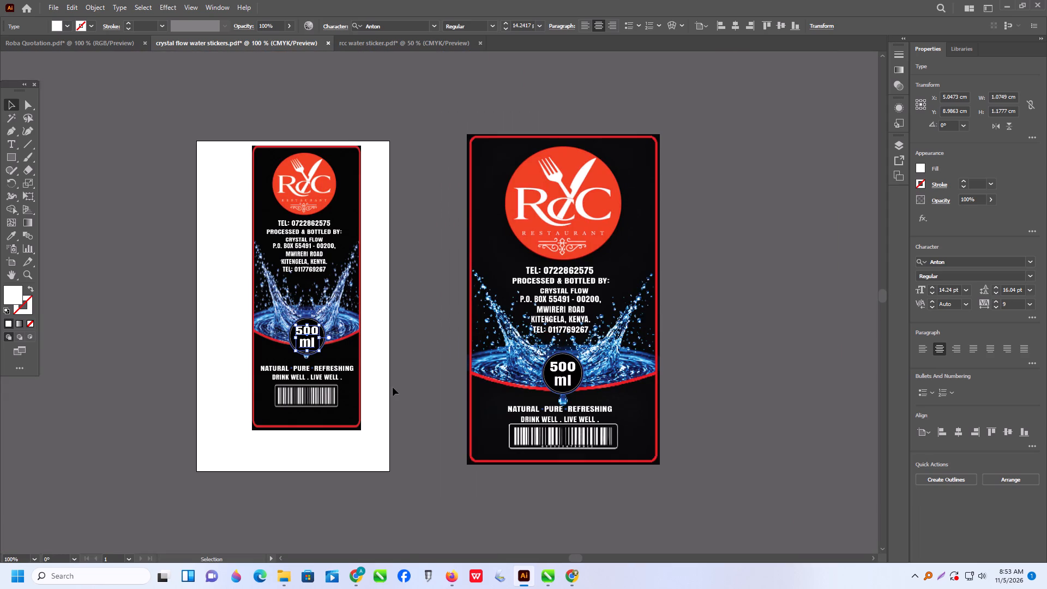
pyautogui.keyDown('alt'); pyautogui.scroll(-3, 394, 387); pyautogui.keyUp('alt')
pyautogui.scroll(-3, 235, 371)
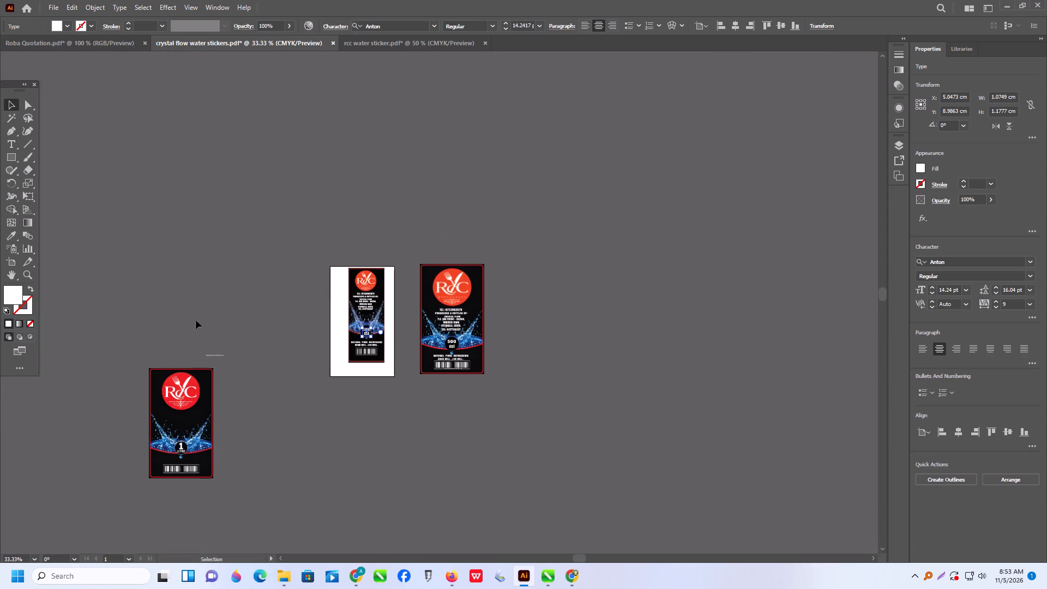
# Delete the leftover 1 litre image with its dotted line and the original 500 ml sticker beside the artboard.
pyautogui.moveTo(141, 309); pyautogui.dragTo(261, 513)
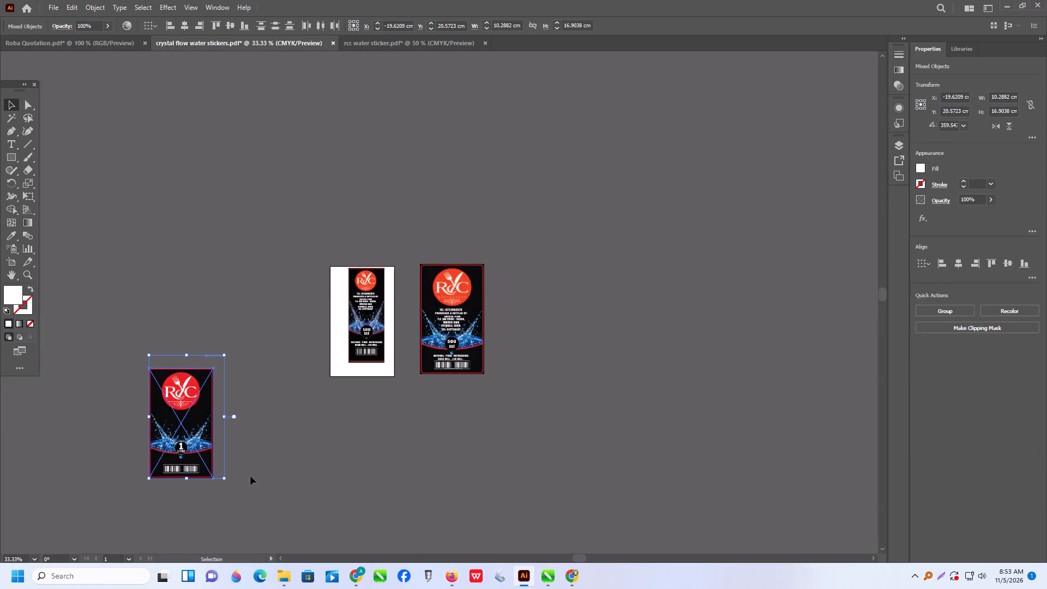
pyautogui.press('Delete')
pyautogui.moveTo(404, 224); pyautogui.dragTo(631, 521)
pyautogui.press('Delete')
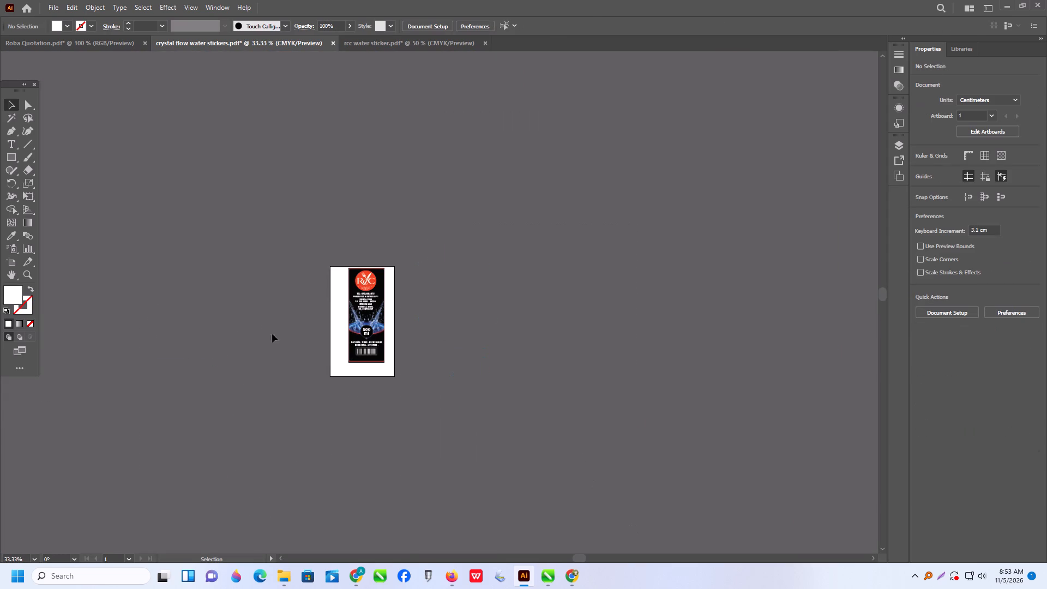
# Replace the 500 ml text in the round badge with "1" and "litre" on two lines.
pyautogui.keyDown('alt'); pyautogui.scroll(1, 194, 276); pyautogui.keyUp('alt')
pyautogui.moveTo(311, 197); pyautogui.dragTo(334, 206)
pyautogui.keyDown('alt'); pyautogui.scroll(3, 439, 333); pyautogui.keyUp('alt')
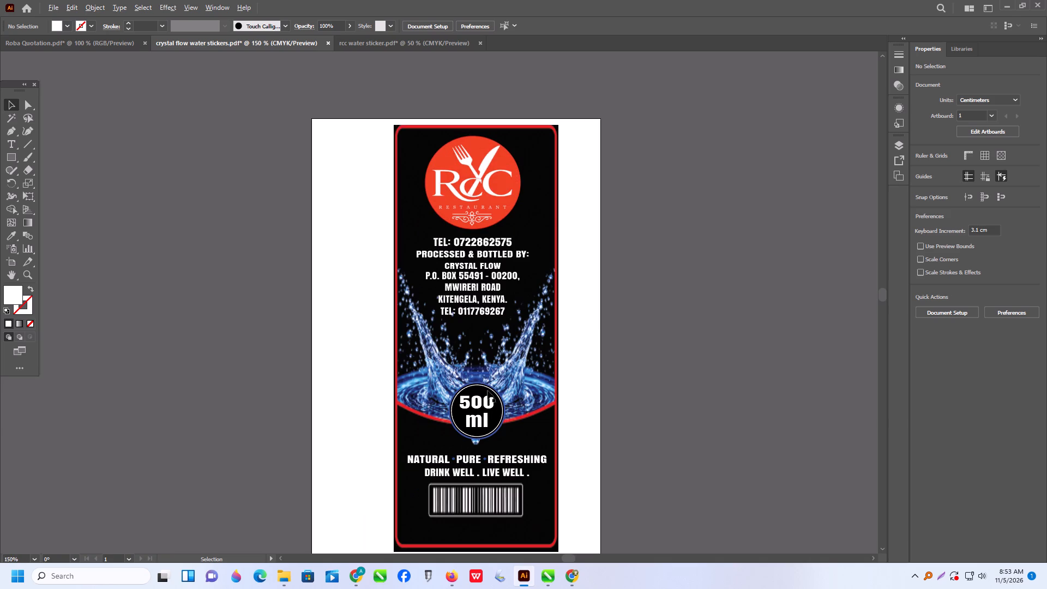
pyautogui.keyDown('alt'); pyautogui.scroll(1, 479, 396); pyautogui.keyUp('alt')
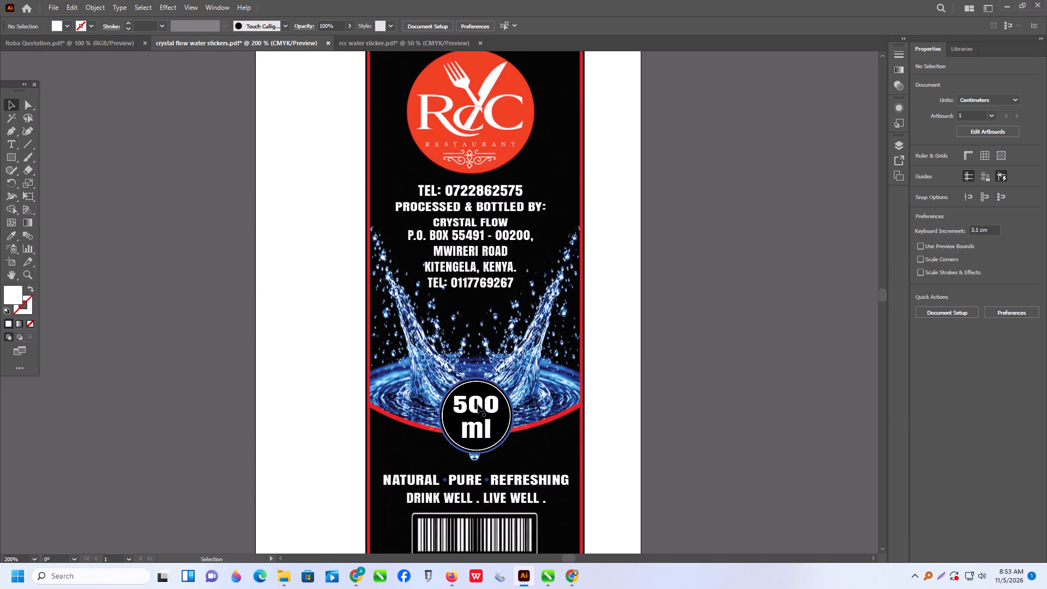
pyautogui.tripleClick(478, 405)
pyautogui.doubleClick(478, 405)
pyautogui.tripleClick(478, 406)
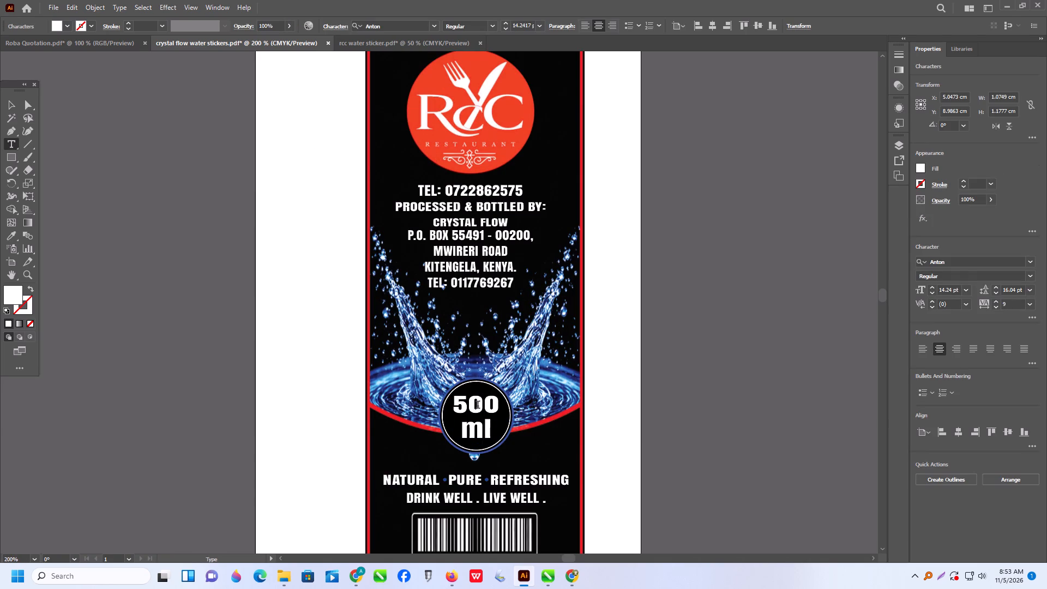
pyautogui.doubleClick(478, 406)
pyautogui.doubleClick(477, 406)
pyautogui.hotkey('ctrl', 'a')
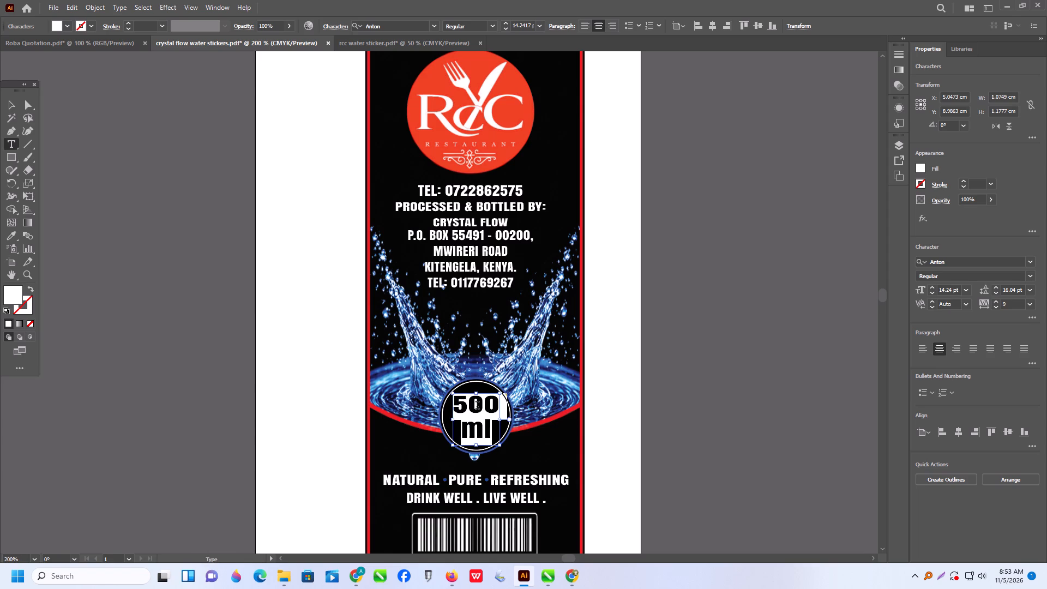
pyautogui.press('1')
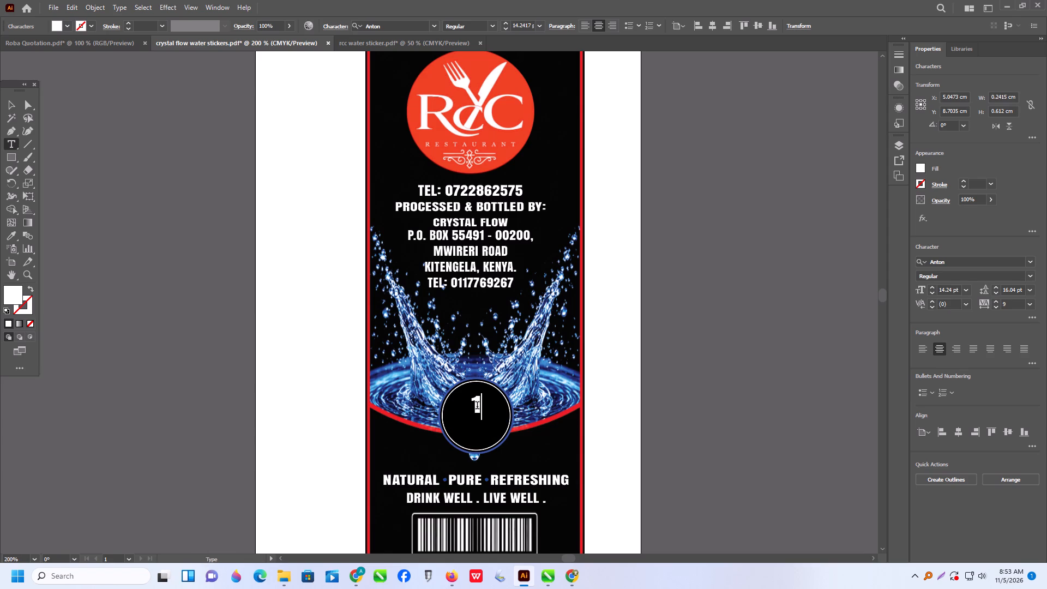
pyautogui.press('Return')
pyautogui.write('litre')
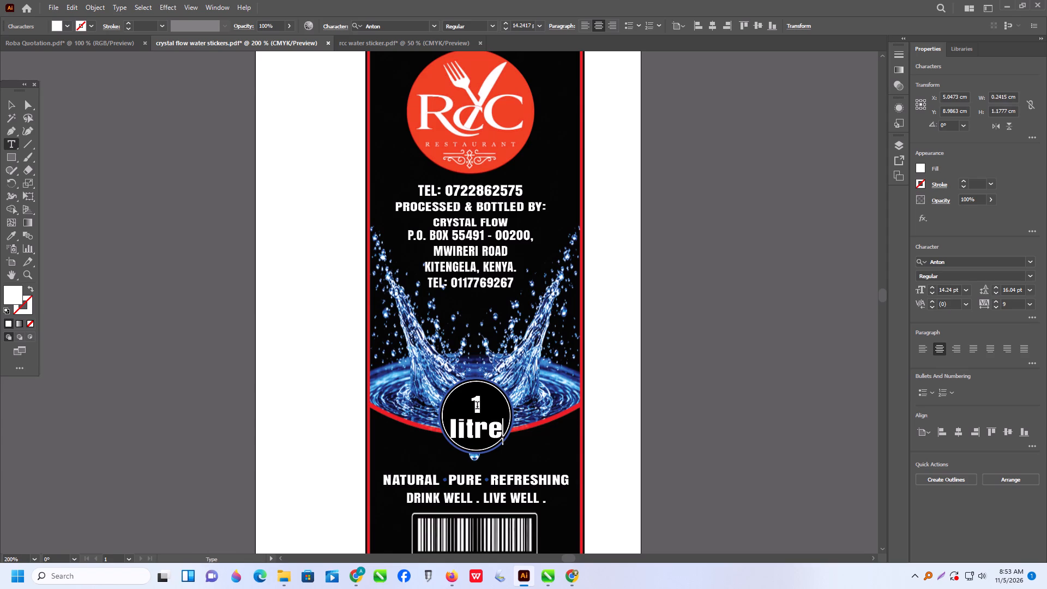
# Change the 1 litre badge text to Title Case.
pyautogui.click(10, 100)
pyautogui.click(112, 9)
pyautogui.click(158, 176)
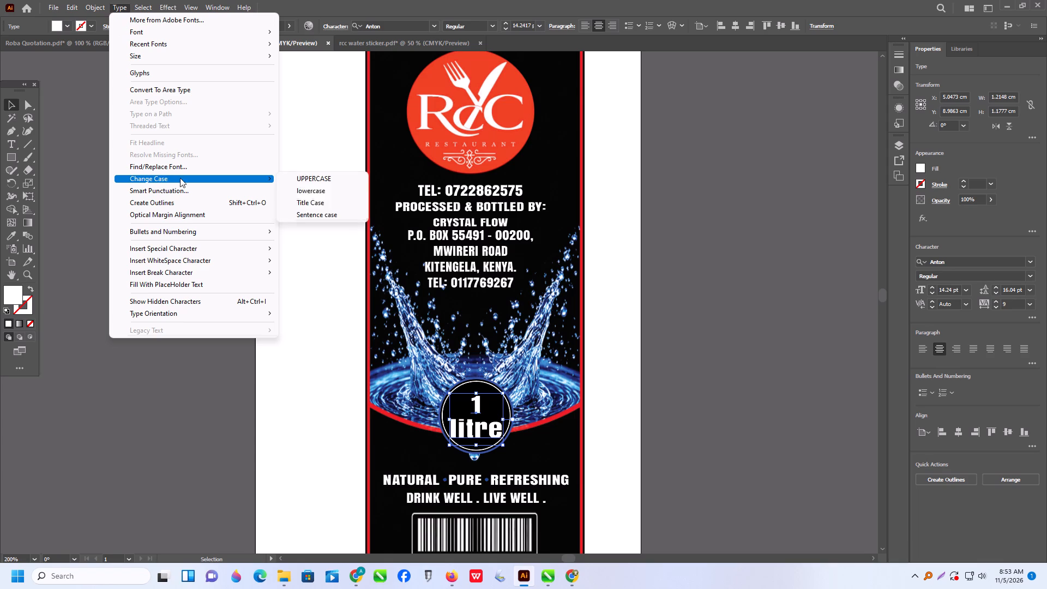
pyautogui.click(315, 200)
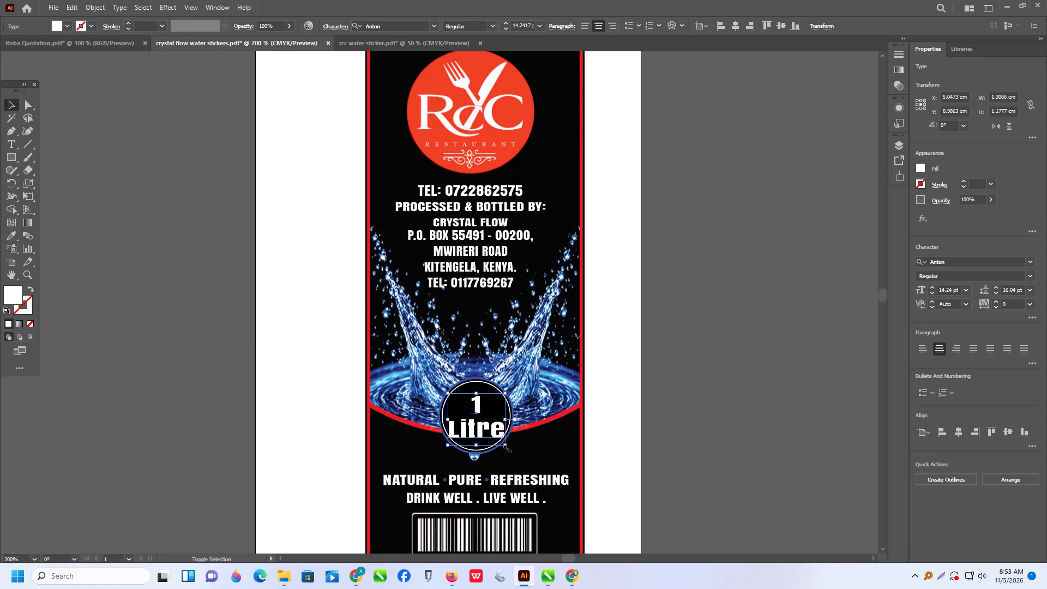
# Scale the 1 Litre text down to about 12.8 pt so it fits inside the round badge.
pyautogui.keyDown('shift'); pyautogui.moveTo(506, 446); pyautogui.dragTo(499, 443); pyautogui.keyUp('shift')
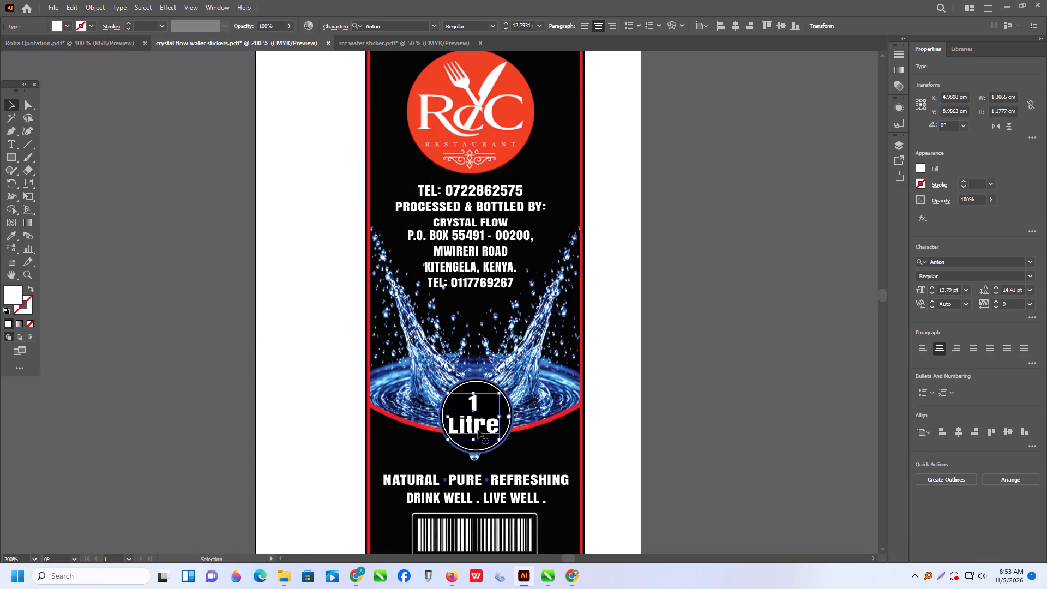
pyautogui.click(478, 430)
# Centre-align all the sticker's elements horizontally, aligning them to the selection.
pyautogui.keyDown('alt'); pyautogui.scroll(-2, 383, 444); pyautogui.keyUp('alt')
pyautogui.keyDown('alt'); pyautogui.scroll(-3, 381, 345); pyautogui.keyUp('alt')
pyautogui.moveTo(334, 212); pyautogui.dragTo(484, 468)
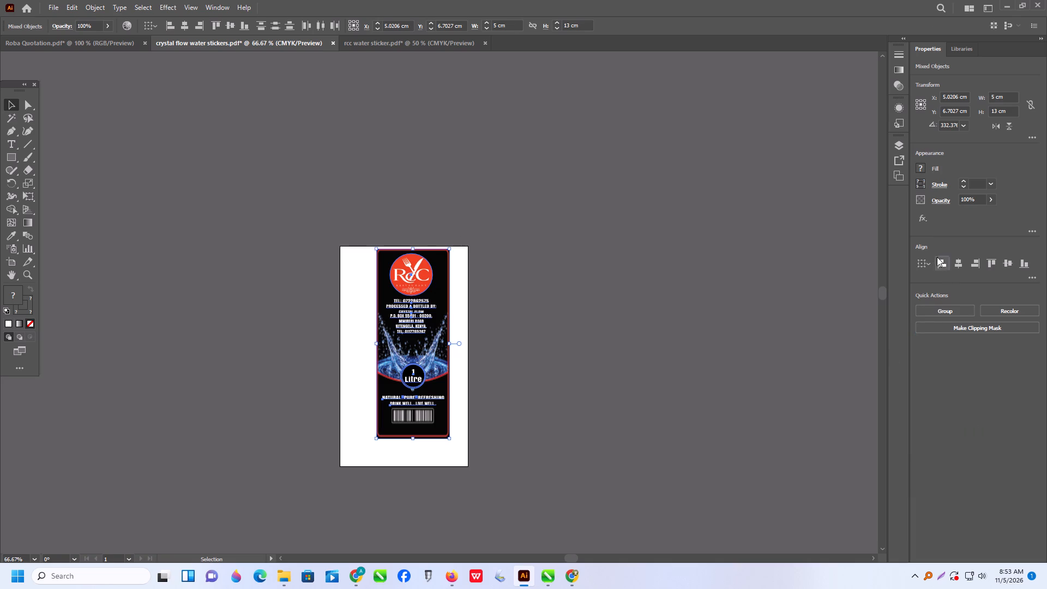
pyautogui.click(921, 262)
pyautogui.click(941, 286)
pyautogui.click(951, 267)
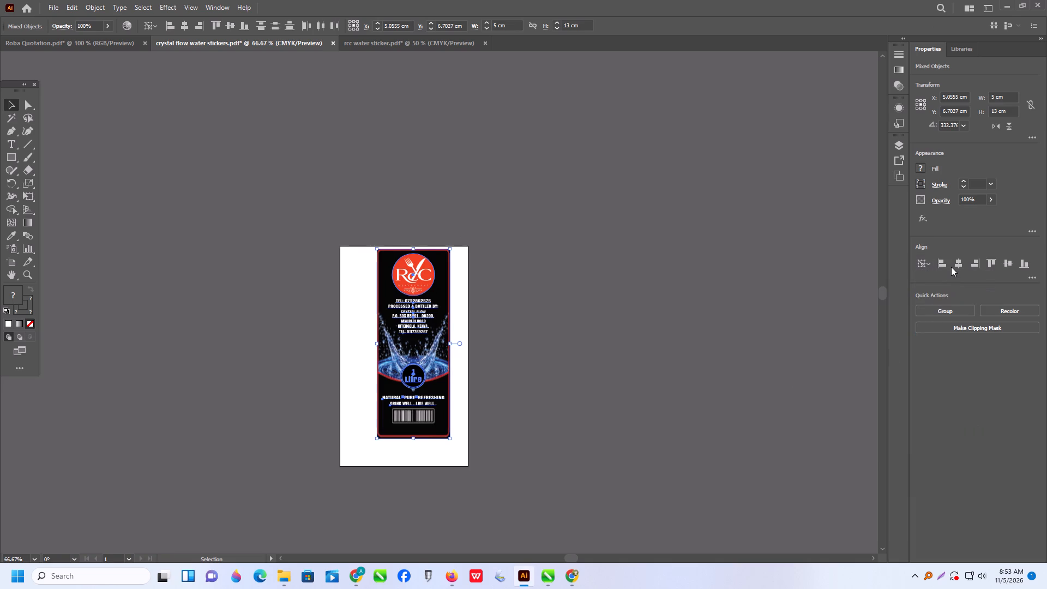
pyautogui.click(578, 314)
# Duplicate the whole 1 Litre sticker just to the right of the original, partly off the artboard.
pyautogui.moveTo(314, 223); pyautogui.dragTo(520, 450)
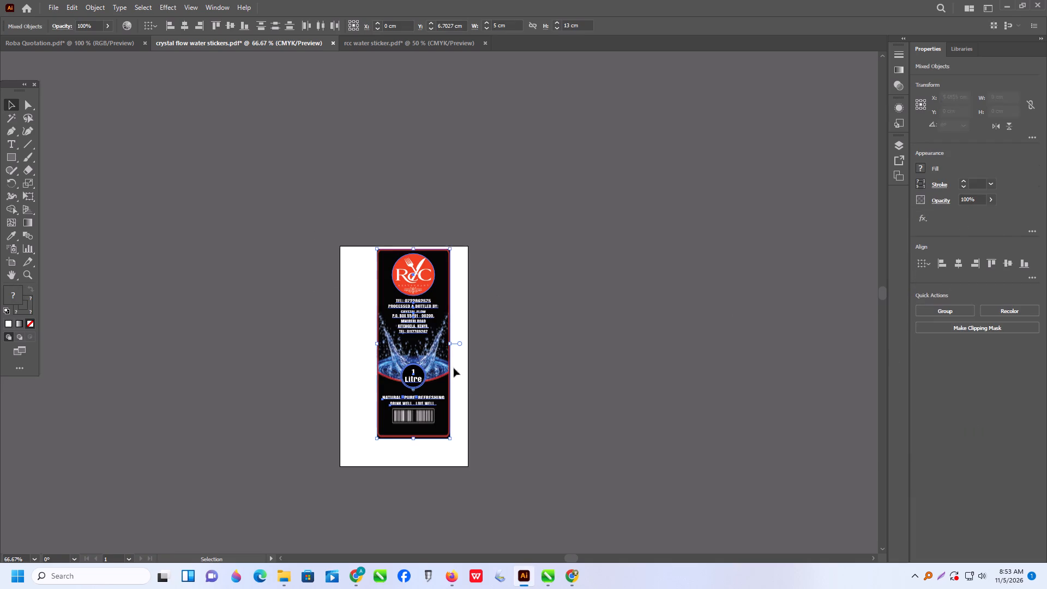
pyautogui.keyDown('alt'); pyautogui.moveTo(425, 365); pyautogui.dragTo(513, 367); pyautogui.keyUp('alt')
pyautogui.keyDown('alt'); pyautogui.click(716, 350); pyautogui.keyUp('alt')
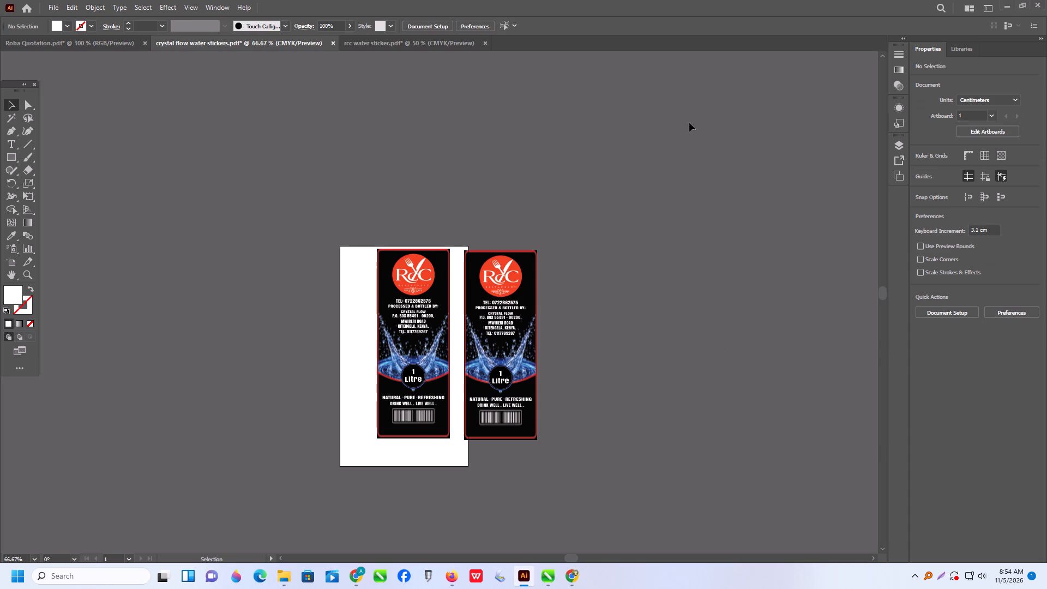
# Set the duplicate sticker's background image to 4 cm wide with proportions constrained.
pyautogui.click(491, 345)
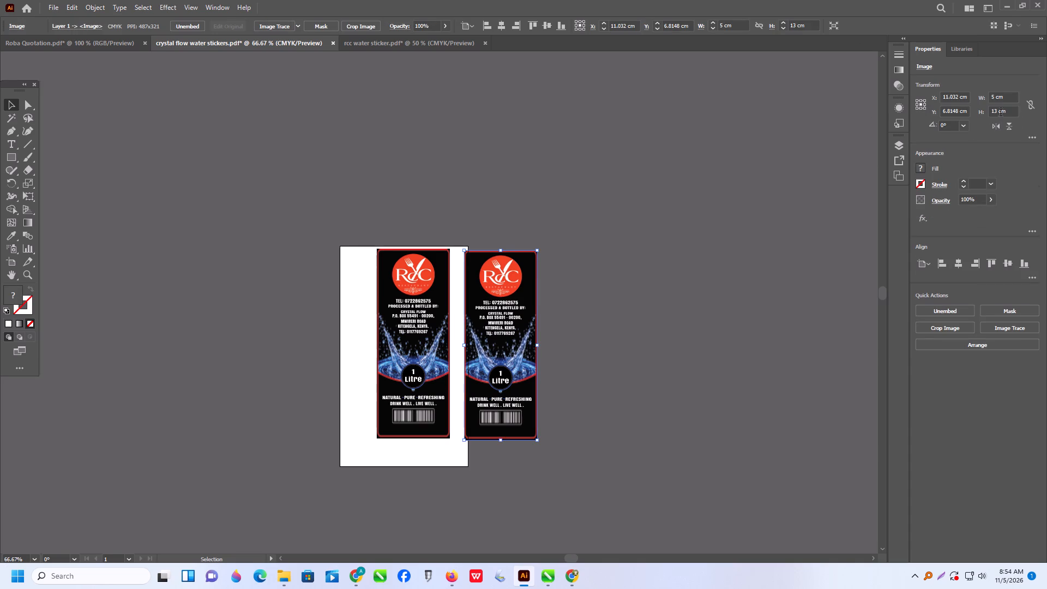
pyautogui.click(1032, 103)
pyautogui.moveTo(1007, 93); pyautogui.dragTo(974, 108)
pyautogui.press('4')
pyautogui.press('Return')
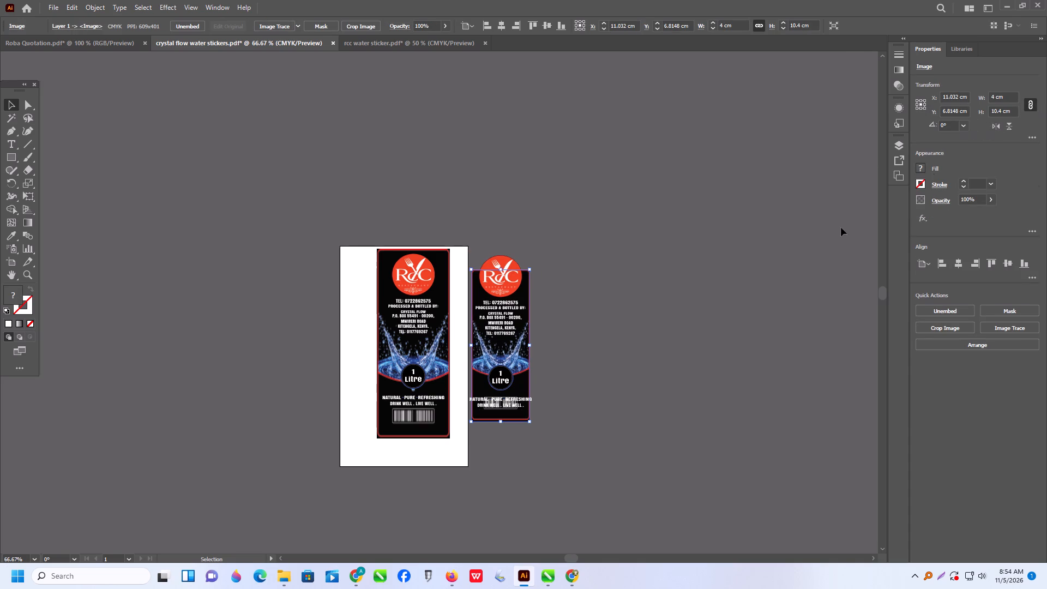
# Group the duplicate sticker's RCC logo with all the contact and bottler text lines beneath it.
pyautogui.click(559, 282)
pyautogui.keyDown('alt'); pyautogui.scroll(1, 490, 321); pyautogui.keyUp('alt')
pyautogui.click(509, 263)
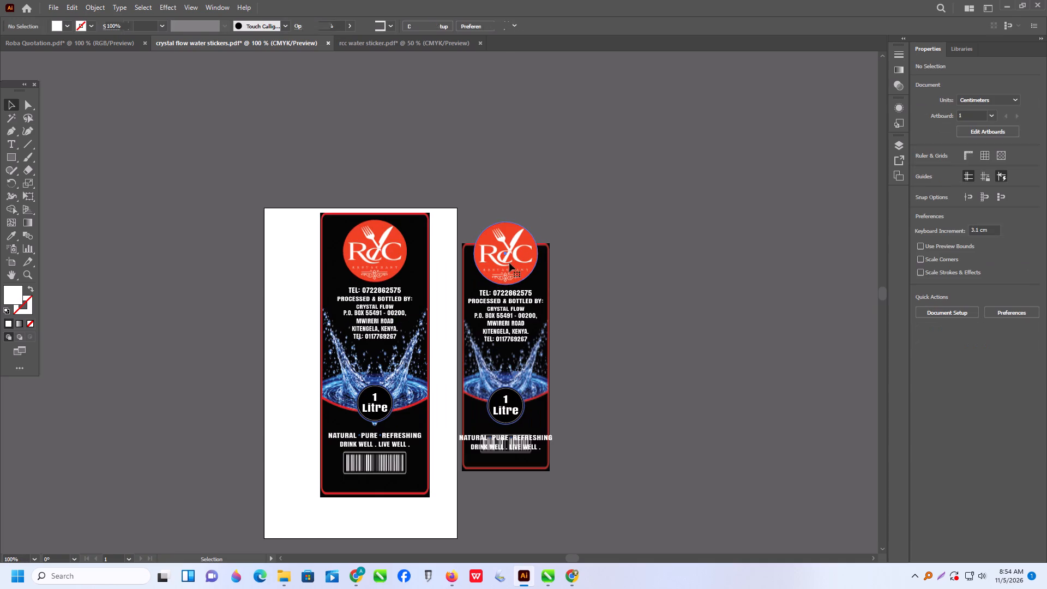
pyautogui.keyDown('shift'); pyautogui.click(507, 302); pyautogui.keyUp('shift')
pyautogui.keyDown('shift'); pyautogui.click(507, 314); pyautogui.keyUp('shift')
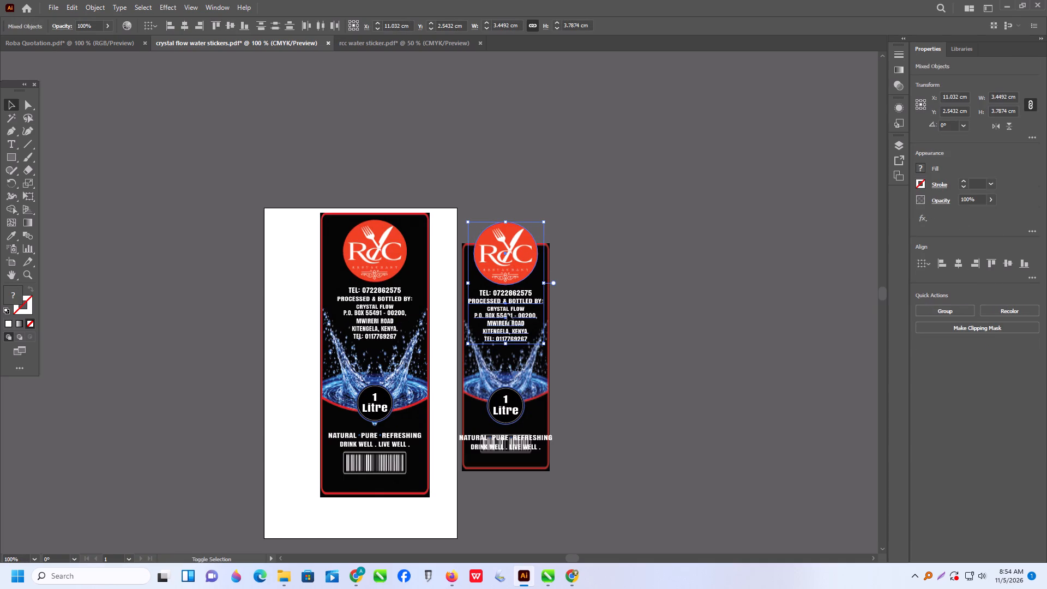
pyautogui.moveTo(510, 324); pyautogui.dragTo(511, 347)
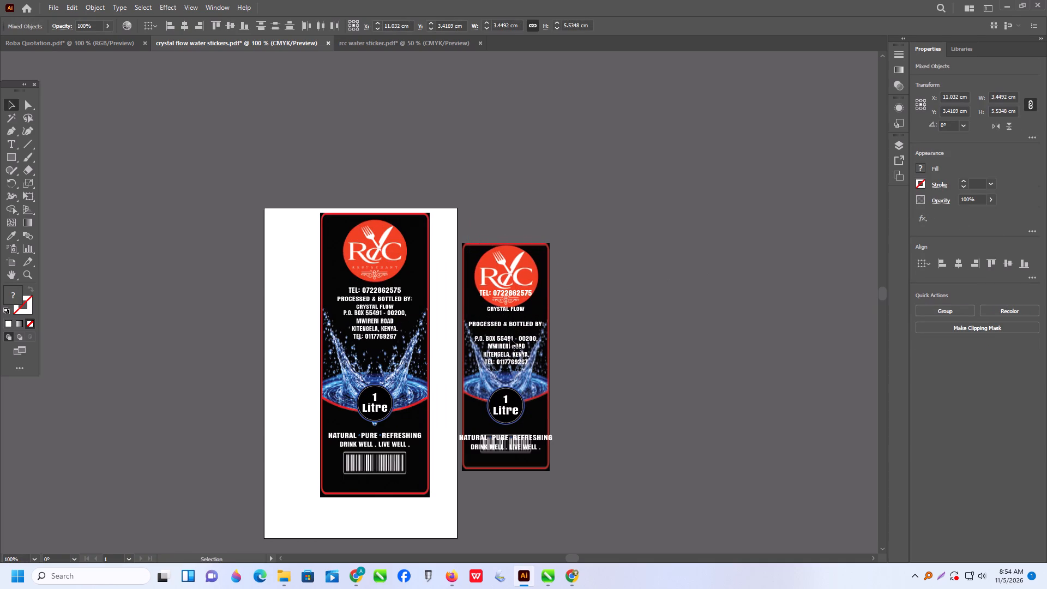
pyautogui.hotkey('ctrl', 'z')
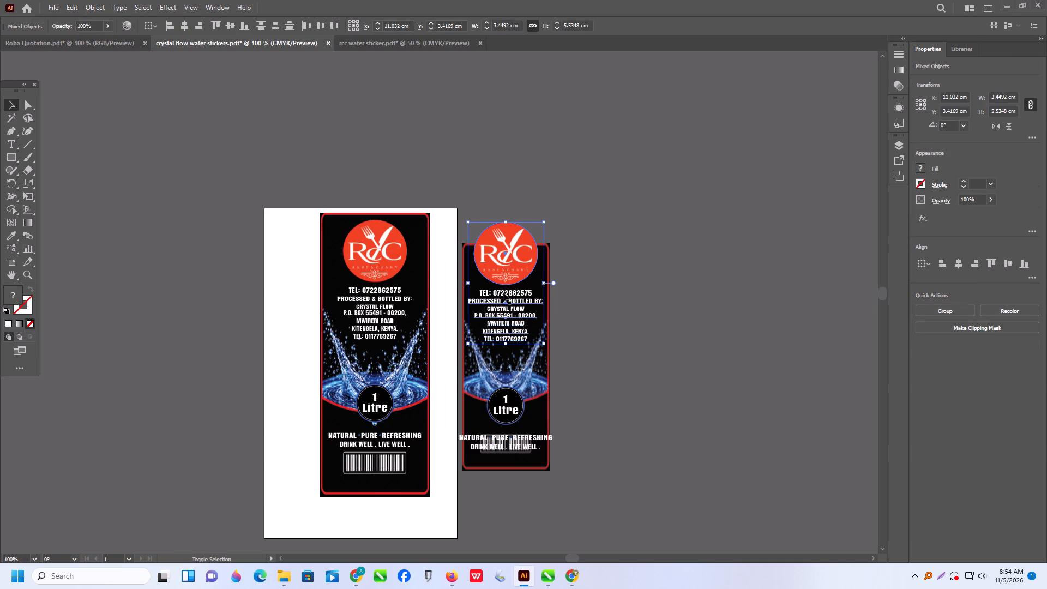
pyautogui.keyDown('shift'); pyautogui.click(503, 293); pyautogui.keyUp('shift')
pyautogui.hotkey('ctrl', 'g')
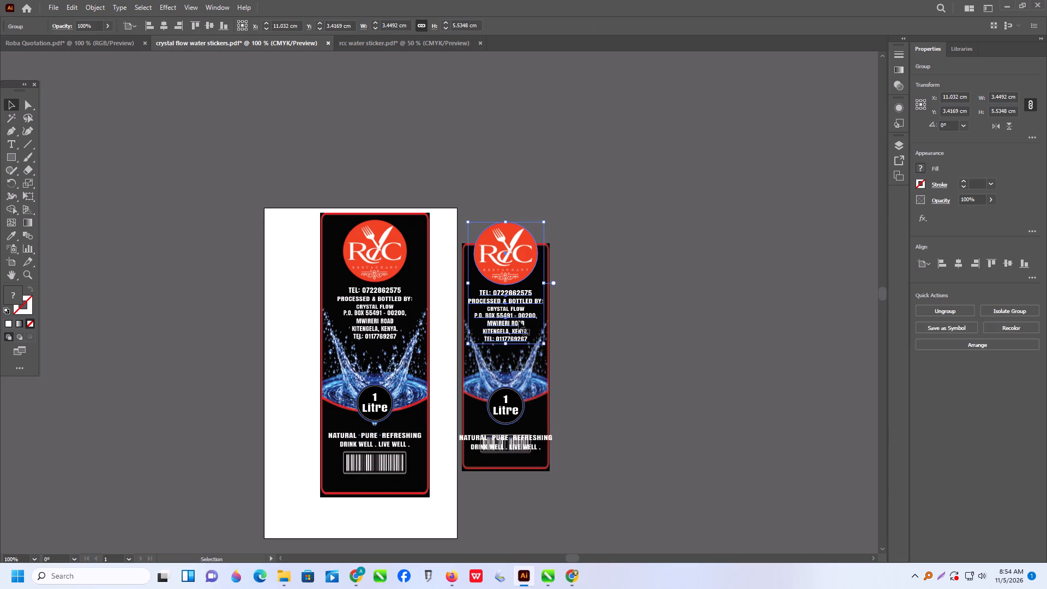
pyautogui.moveTo(519, 321); pyautogui.dragTo(647, 328)
pyautogui.hotkey('ctrl', 'z')
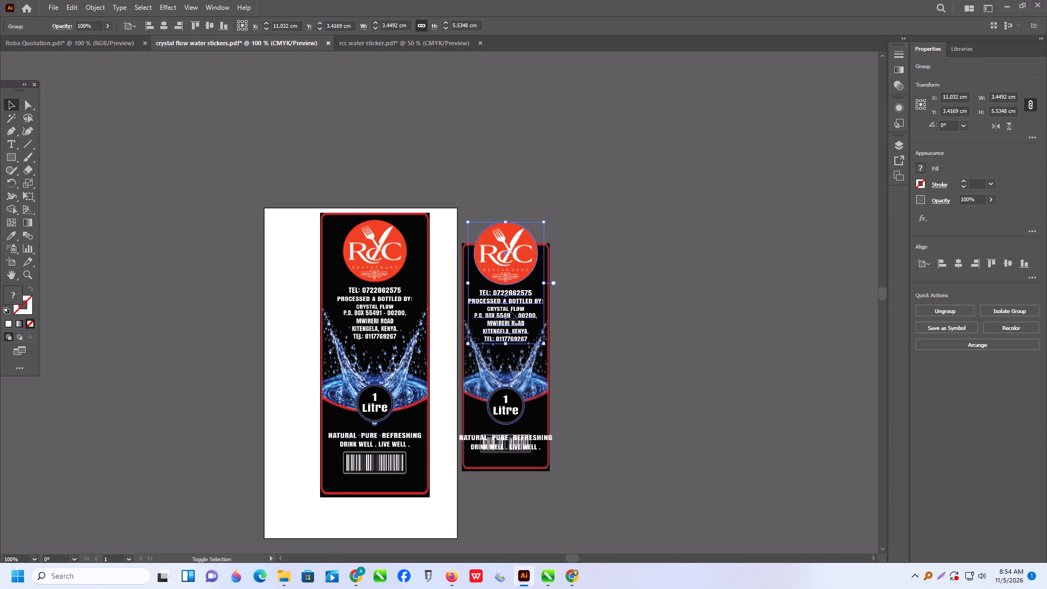
pyautogui.keyDown('shift'); pyautogui.click(514, 309); pyautogui.keyUp('shift')
pyautogui.hotkey('ctrl', 'g')
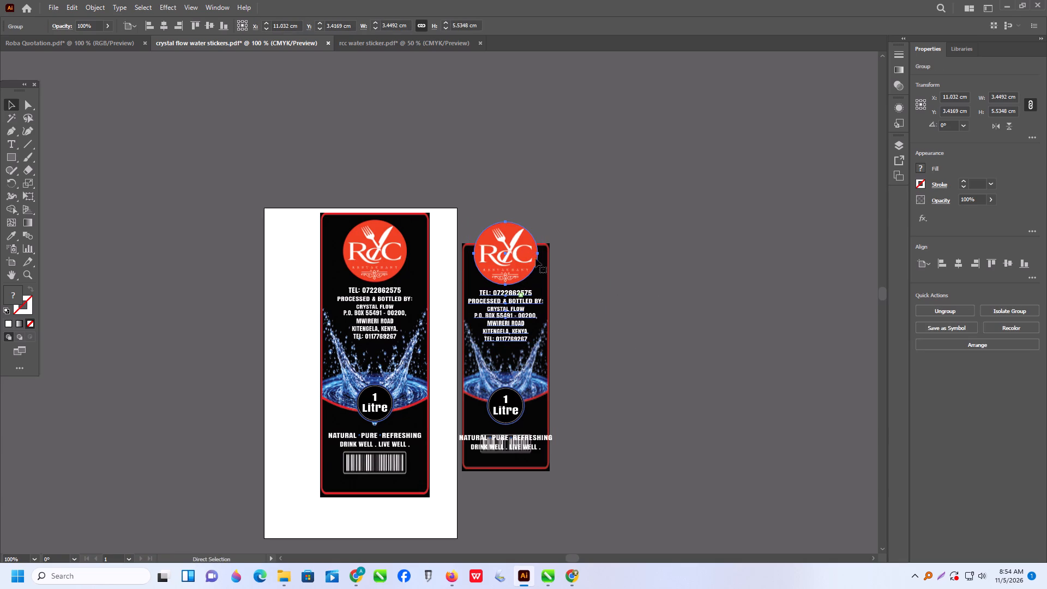
# Scale the logo and text group down to about 2.9 cm wide and centre it in the smaller background's upper half.
pyautogui.keyDown('shift'); pyautogui.moveTo(543, 223); pyautogui.dragTo(541, 258); pyautogui.keyUp('shift')
pyautogui.moveTo(504, 282); pyautogui.dragTo(513, 280)
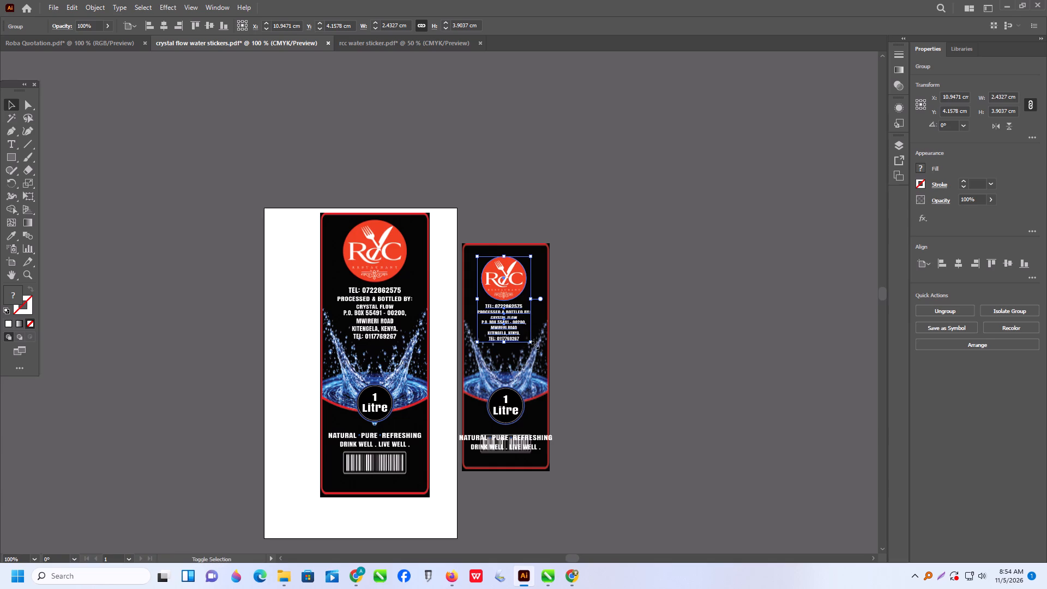
pyautogui.keyDown('shift'); pyautogui.moveTo(534, 344); pyautogui.dragTo(538, 351); pyautogui.keyUp('shift')
pyautogui.keyDown('shift'); pyautogui.moveTo(478, 354); pyautogui.dragTo(477, 355); pyautogui.keyUp('shift')
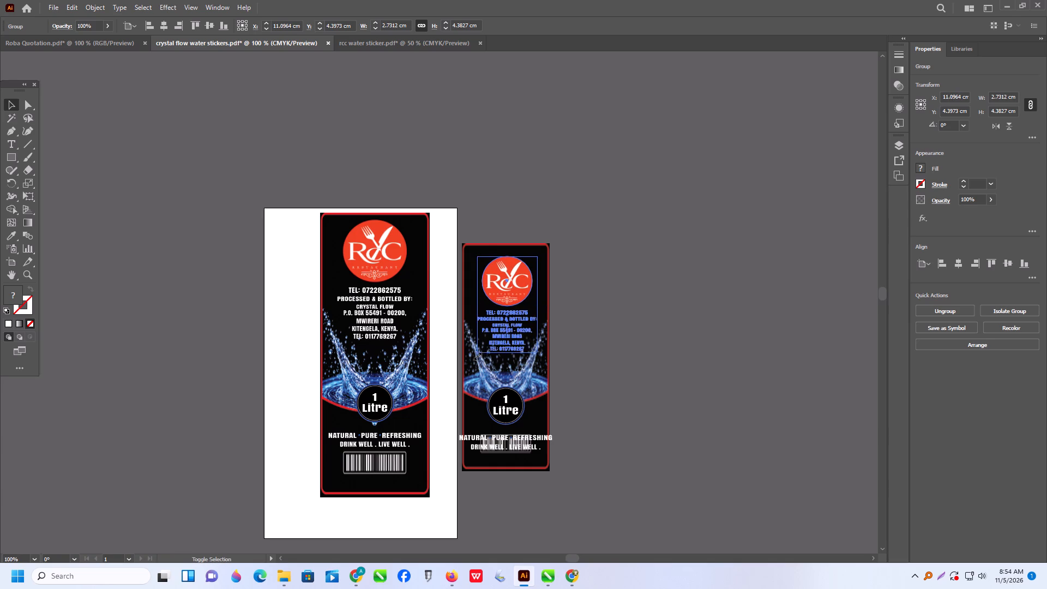
pyautogui.keyDown('shift'); pyautogui.moveTo(477, 355); pyautogui.dragTo(474, 360); pyautogui.keyUp('shift')
pyautogui.moveTo(501, 338); pyautogui.dragTo(502, 331)
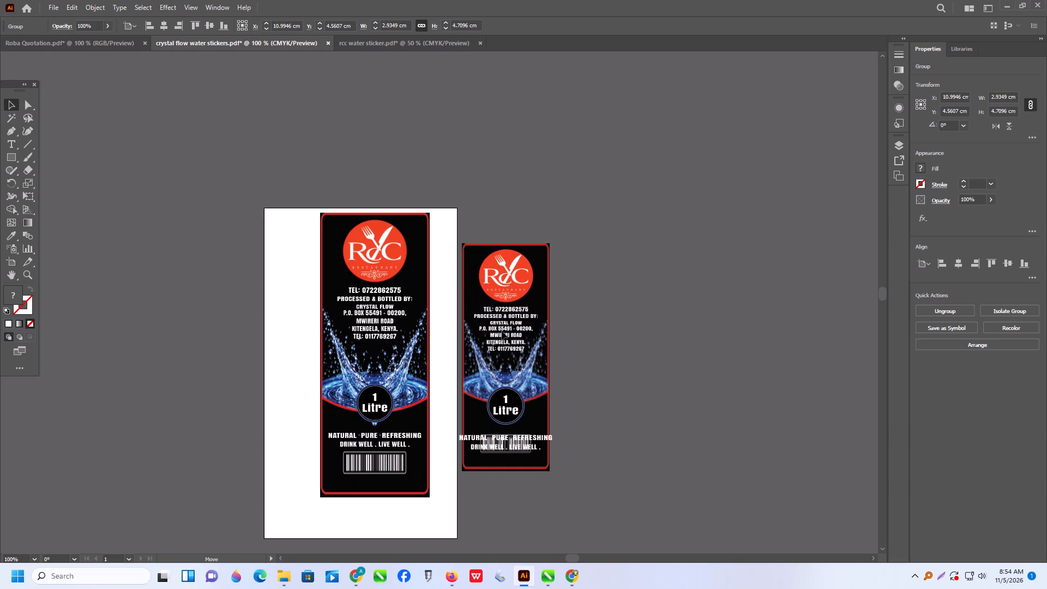
pyautogui.moveTo(502, 331); pyautogui.dragTo(501, 330)
pyautogui.click(615, 324)
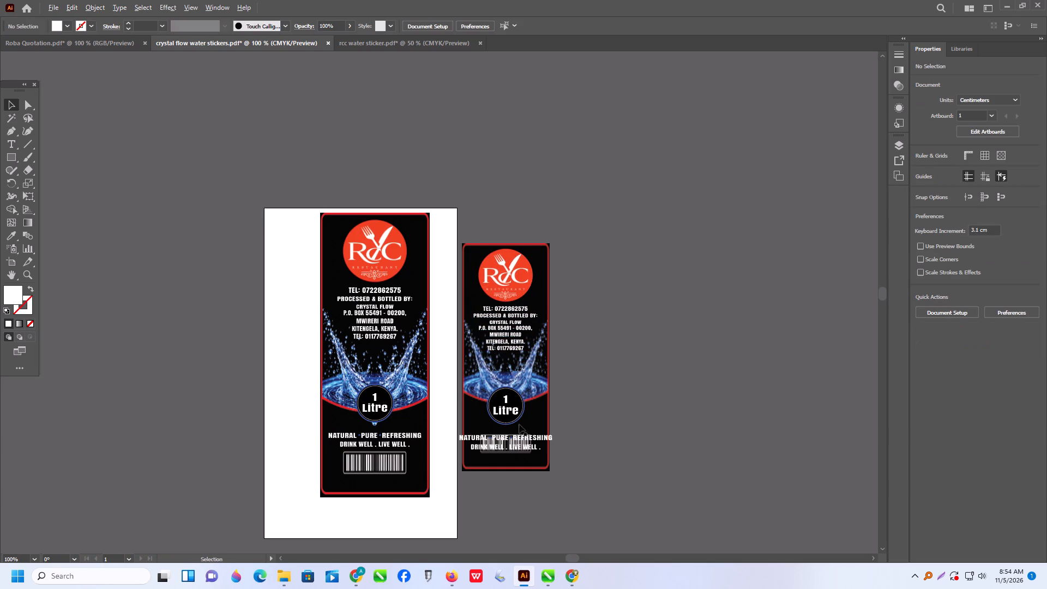
# Replace the smaller sticker's badge text with "500" and "ml" on two lines.
pyautogui.keyDown('alt'); pyautogui.scroll(2, 519, 425); pyautogui.keyUp('alt')
pyautogui.click(491, 373)
pyautogui.tripleClick(491, 373)
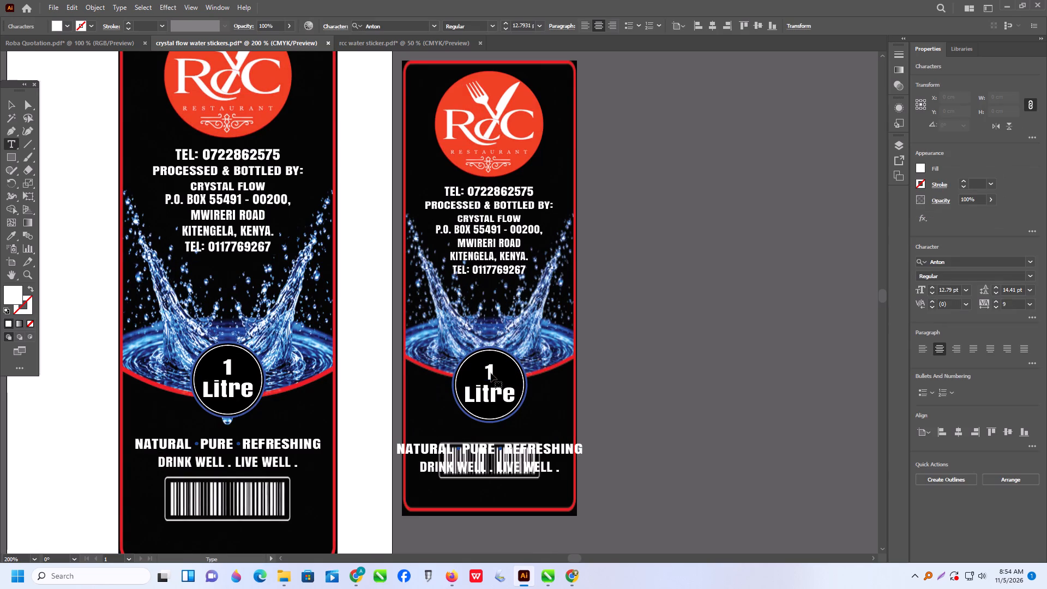
pyautogui.hotkey('ctrl', 'a')
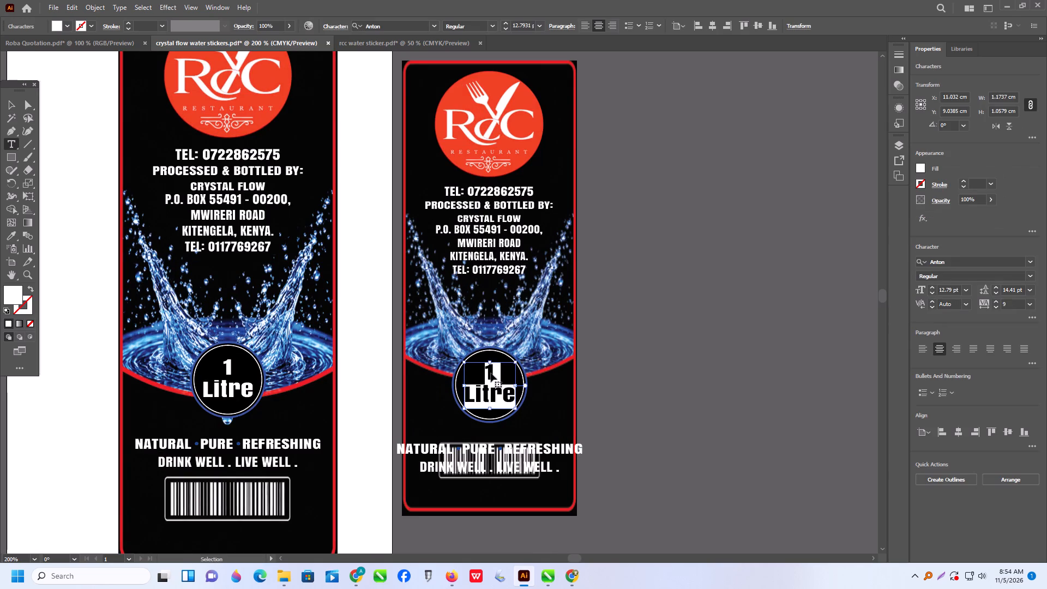
pyautogui.write('500')
pyautogui.press('Return')
pyautogui.write('mk')
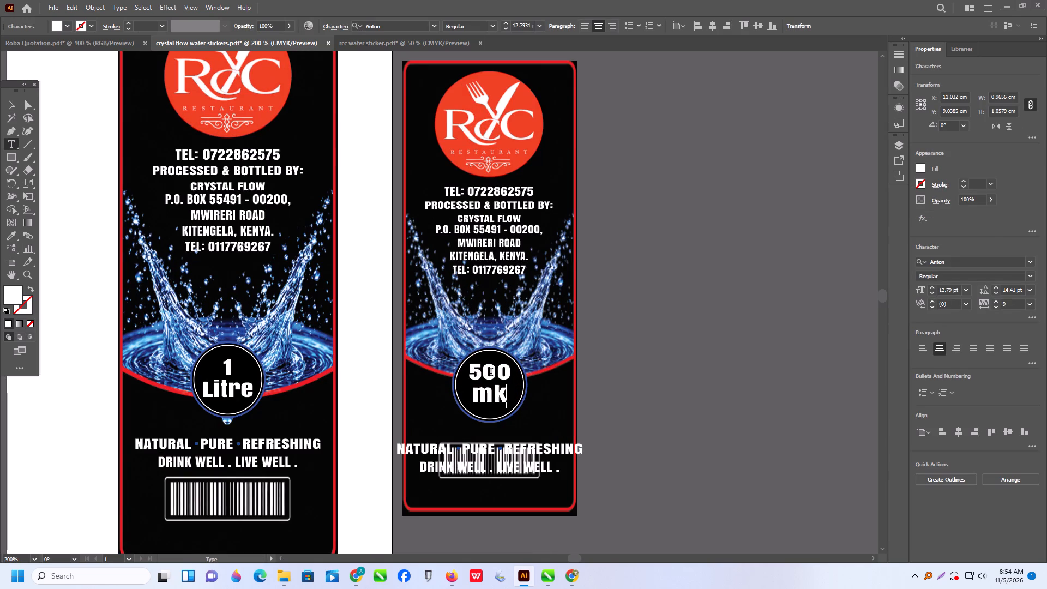
pyautogui.press('=')
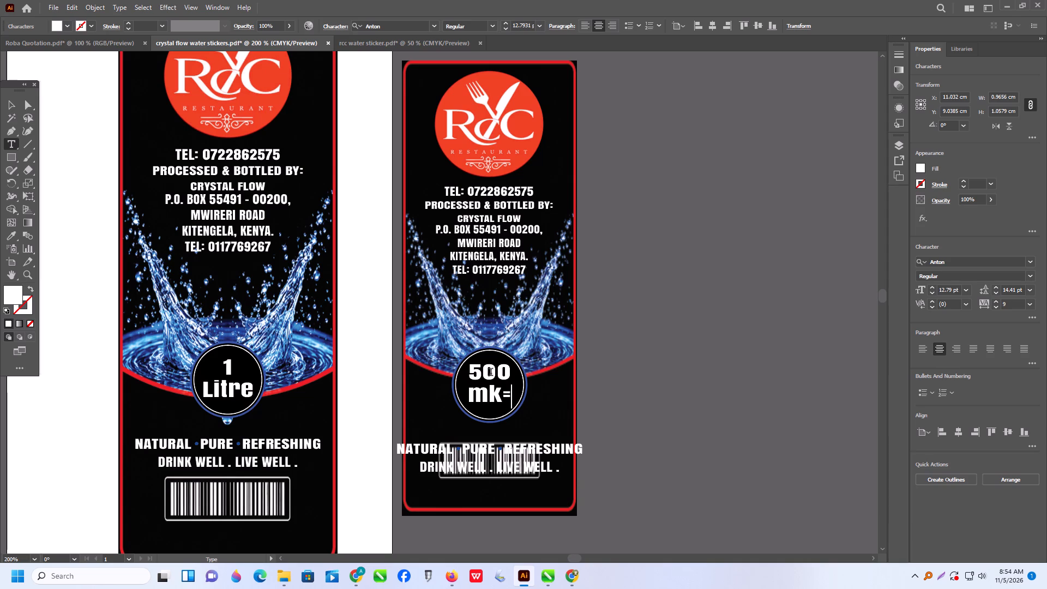
pyautogui.press('BackSpace')
pyautogui.press('BackSpace')
pyautogui.press('l')
# Change the 500 ml badge text to Title Case.
pyautogui.click(6, 105)
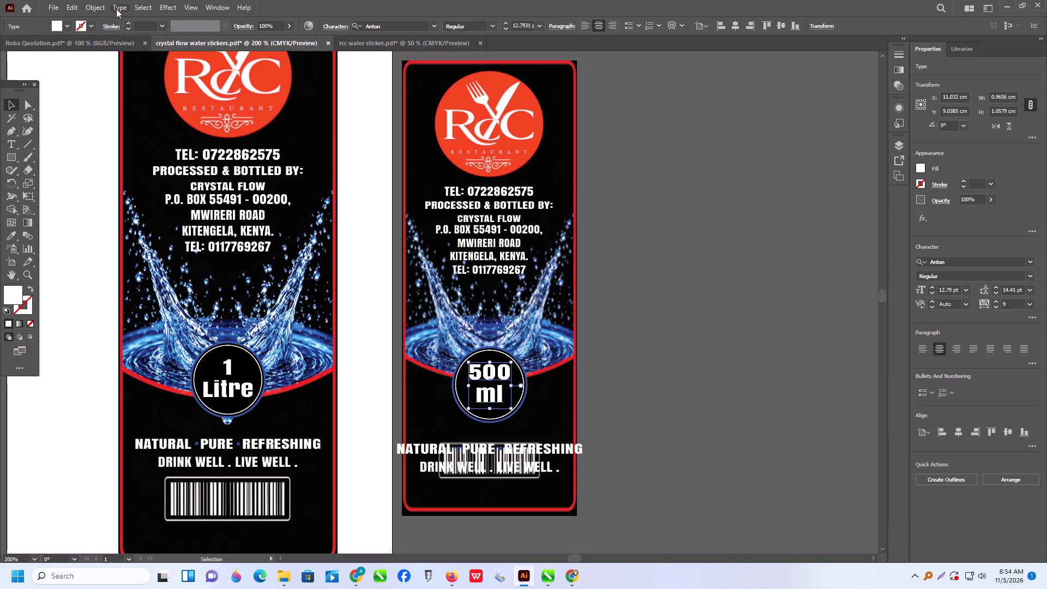
pyautogui.click(116, 8)
pyautogui.click(159, 182)
pyautogui.click(292, 200)
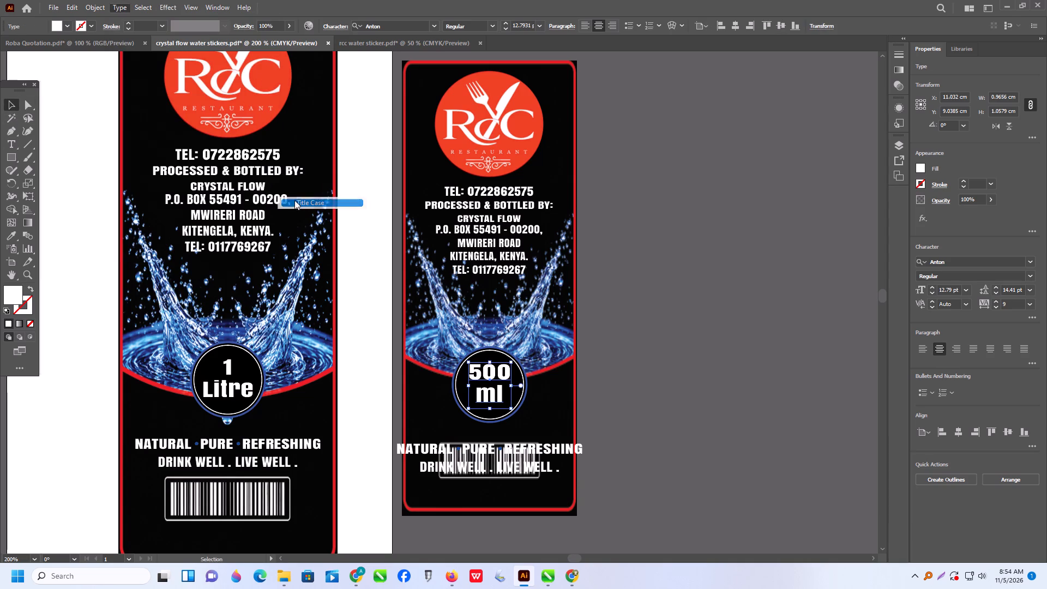
# Scale the two tagline lines on the 500 ml sticker down to about 2.5 cm wide and place them between badge and barcode.
pyautogui.click(490, 392)
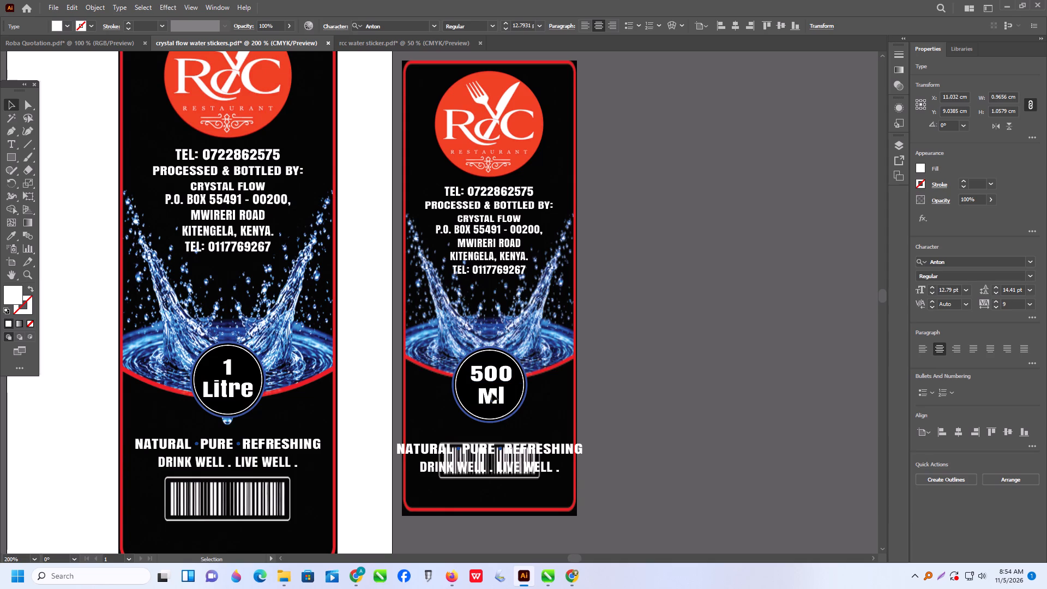
pyautogui.click(534, 447)
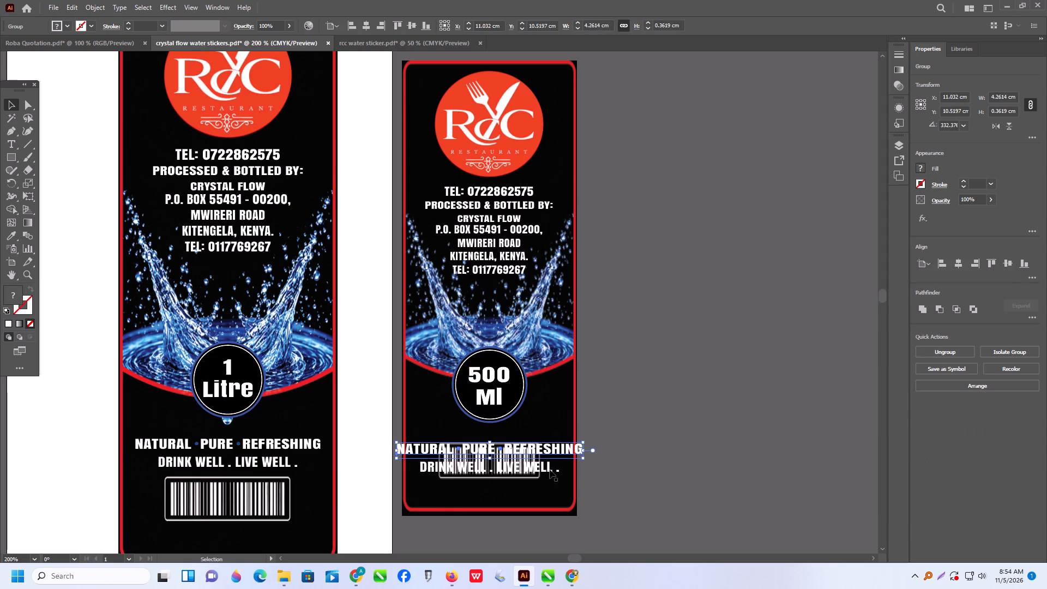
pyautogui.keyDown('shift'); pyautogui.click(550, 470); pyautogui.keyUp('shift')
pyautogui.keyDown('shift'); pyautogui.moveTo(581, 476); pyautogui.dragTo(506, 468); pyautogui.keyUp('shift')
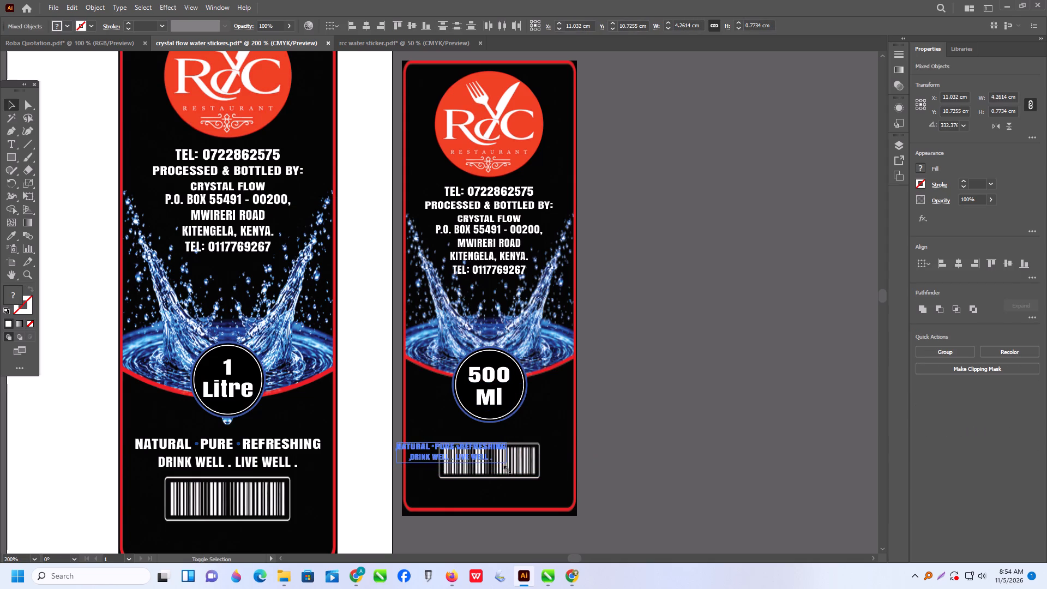
pyautogui.keyDown('shift'); pyautogui.moveTo(506, 468); pyautogui.dragTo(506, 467); pyautogui.keyUp('shift')
pyautogui.moveTo(483, 446); pyautogui.dragTo(524, 429)
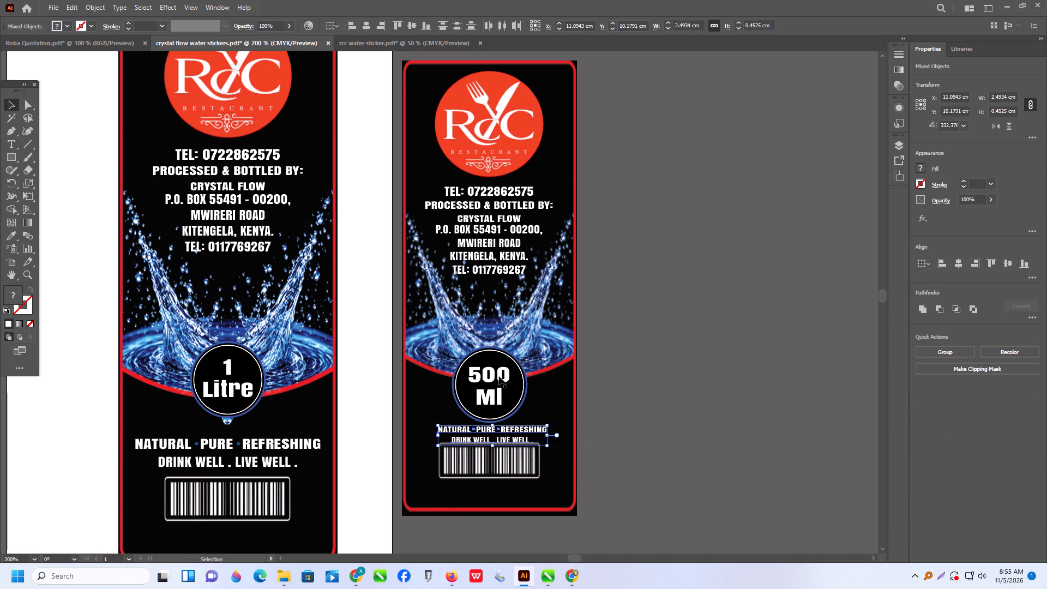
# Group the 500 Ml badge text with its inner circle and outer blue ring.
pyautogui.click(498, 375)
pyautogui.keyDown('shift'); pyautogui.click(523, 394); pyautogui.keyUp('shift')
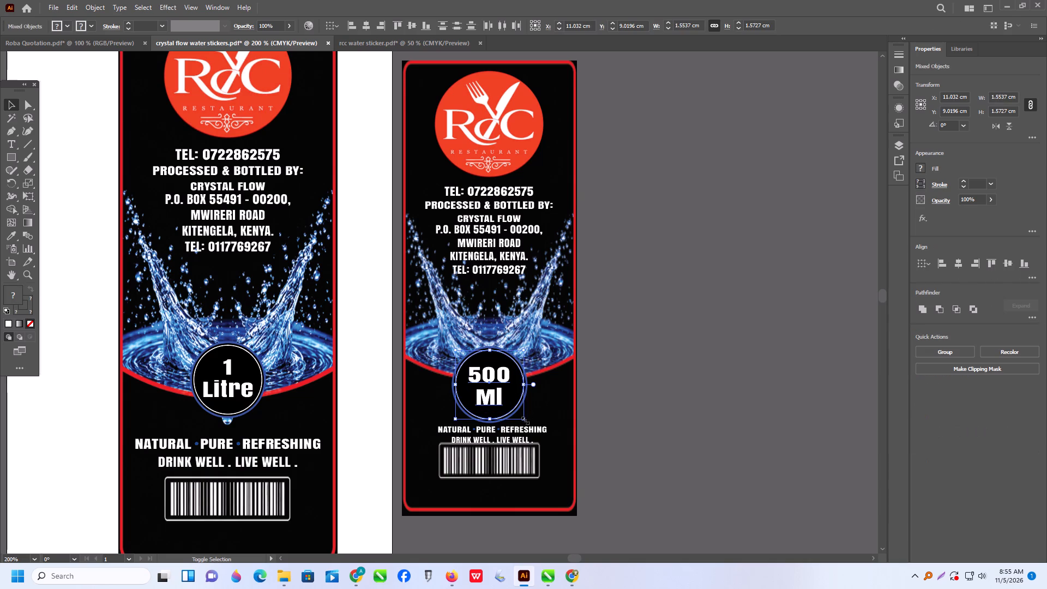
pyautogui.keyDown('shift'); pyautogui.moveTo(524, 419); pyautogui.dragTo(512, 413); pyautogui.keyUp('shift')
pyautogui.hotkey('ctrl', 'z')
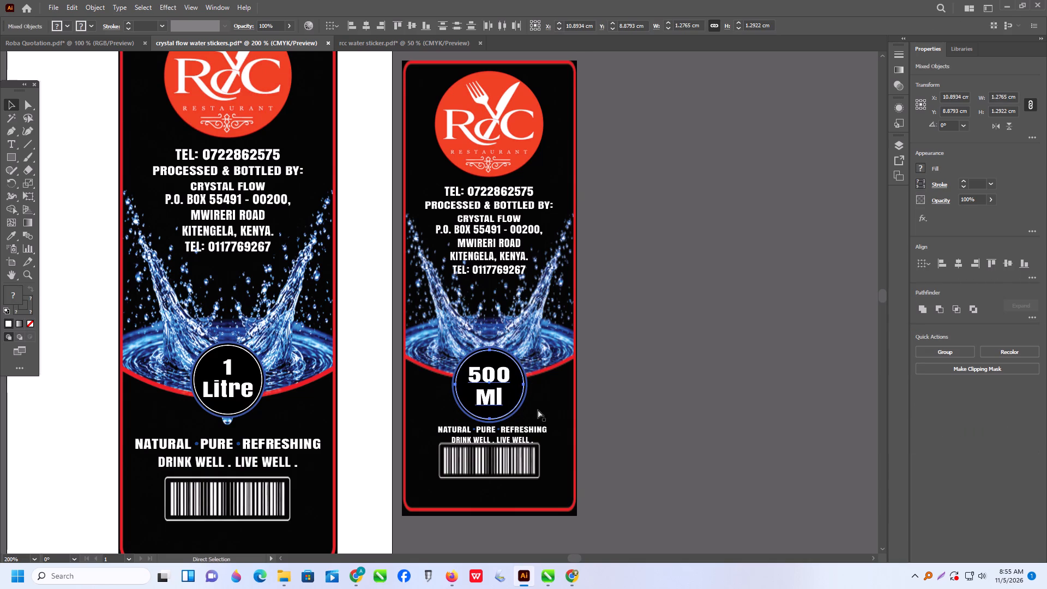
pyautogui.keyDown('alt'); pyautogui.scroll(3, 446, 384); pyautogui.keyUp('alt')
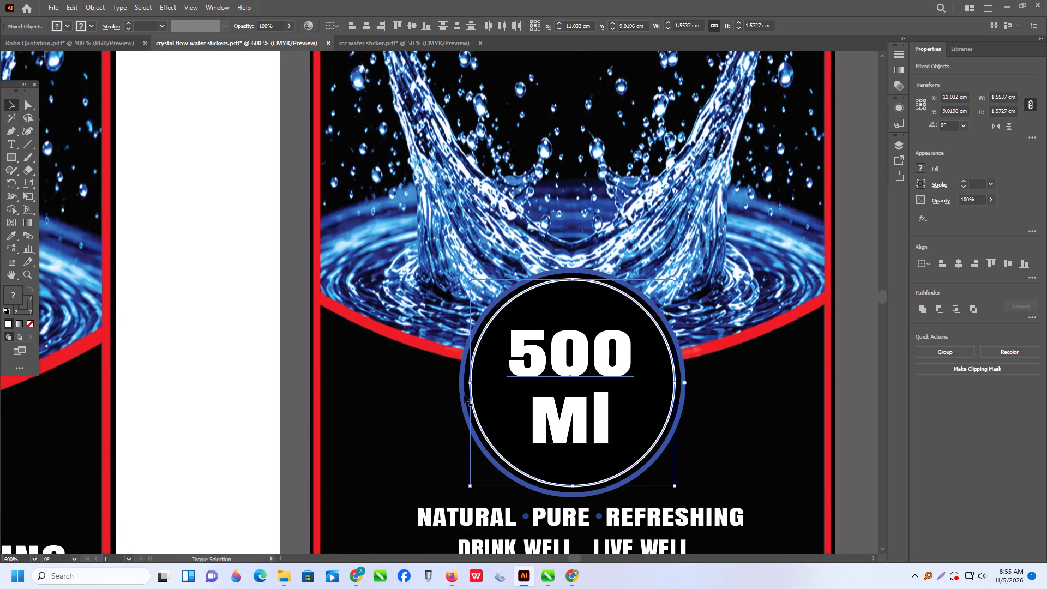
pyautogui.keyDown('shift'); pyautogui.click(464, 395); pyautogui.keyUp('shift')
pyautogui.hotkey('ctrl', 'g')
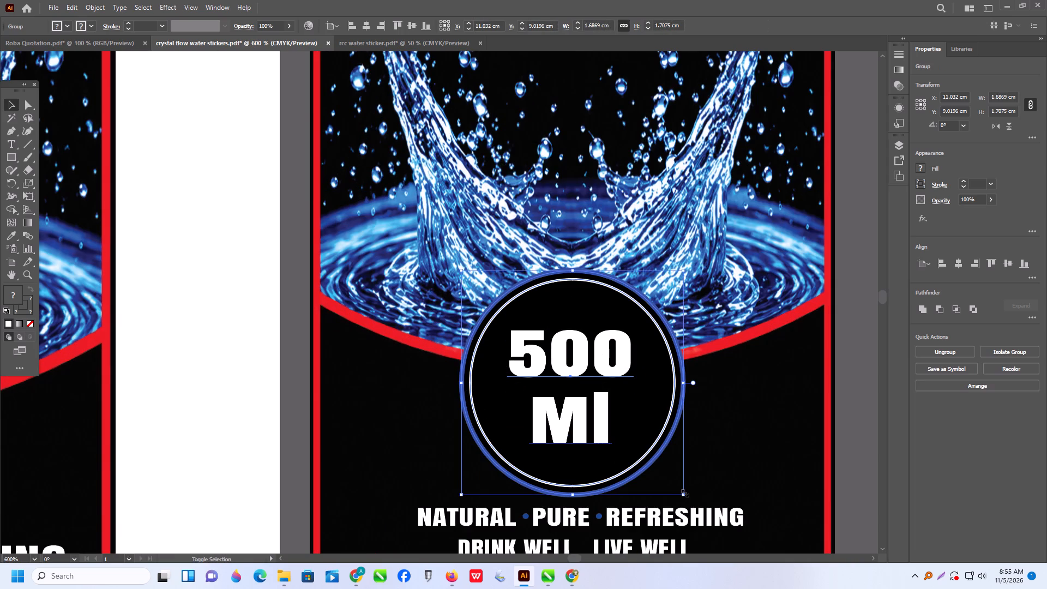
# Scale the 500 Ml badge group down to about 0.94 cm wide and place it on the red curve above the water drop.
pyautogui.keyDown('shift'); pyautogui.moveTo(684, 495); pyautogui.dragTo(585, 435); pyautogui.keyUp('shift')
pyautogui.moveTo(544, 366); pyautogui.dragTo(599, 386)
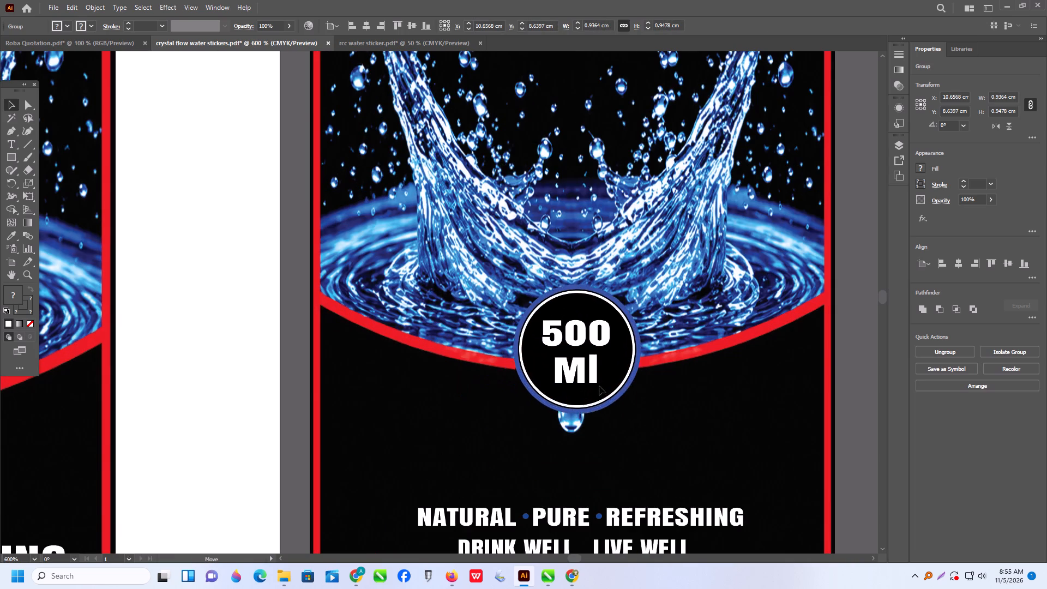
pyautogui.moveTo(599, 386); pyautogui.dragTo(598, 390)
# Reposition the "NATURAL PURE REFRESHING" and "DRINK WELL . LIVE WELL ." lines separately so they sit spaced apart above the barcode.
pyautogui.scroll(-4, 596, 390)
pyautogui.keyDown('alt'); pyautogui.scroll(-1, 615, 446); pyautogui.keyUp('alt')
pyautogui.moveTo(621, 450); pyautogui.dragTo(615, 438)
pyautogui.hotkey('ctrl', 'z')
pyautogui.moveTo(624, 456); pyautogui.dragTo(622, 438)
pyautogui.moveTo(609, 482); pyautogui.dragTo(605, 468)
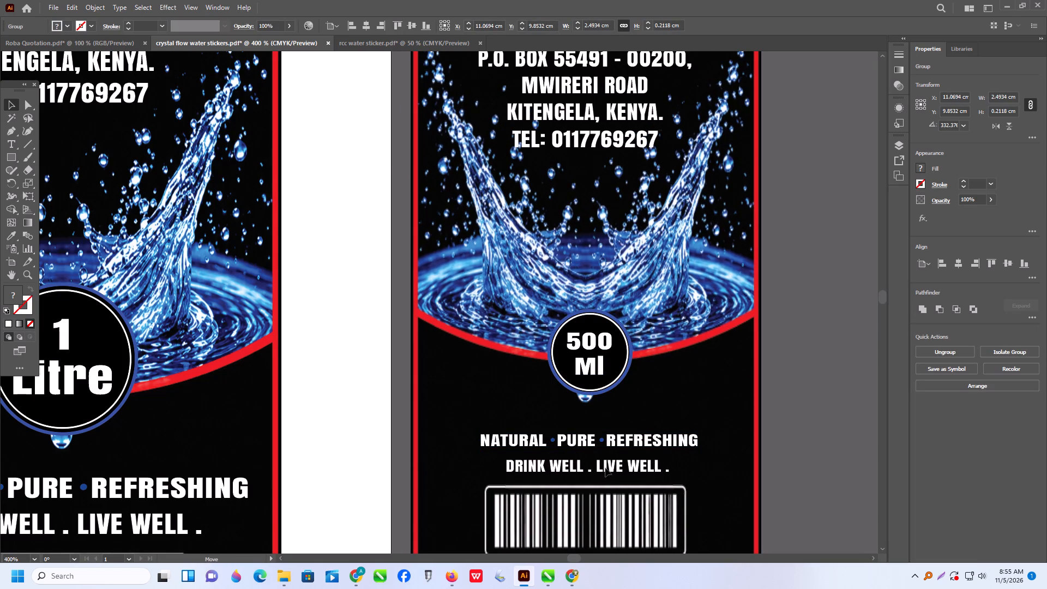
pyautogui.moveTo(605, 468); pyautogui.dragTo(604, 468)
# Align the two tagline lines horizontally centred, using "DRINK WELL . LIVE WELL ." as the key object.
pyautogui.keyDown('shift'); pyautogui.click(591, 444); pyautogui.keyUp('shift')
pyautogui.click(920, 257)
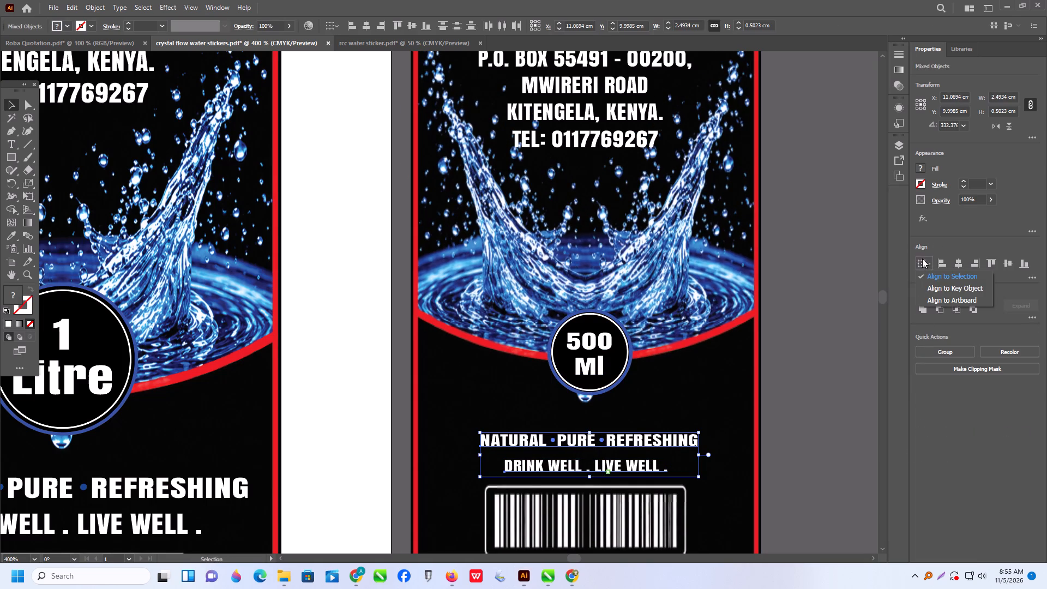
pyautogui.click(947, 287)
pyautogui.click(958, 261)
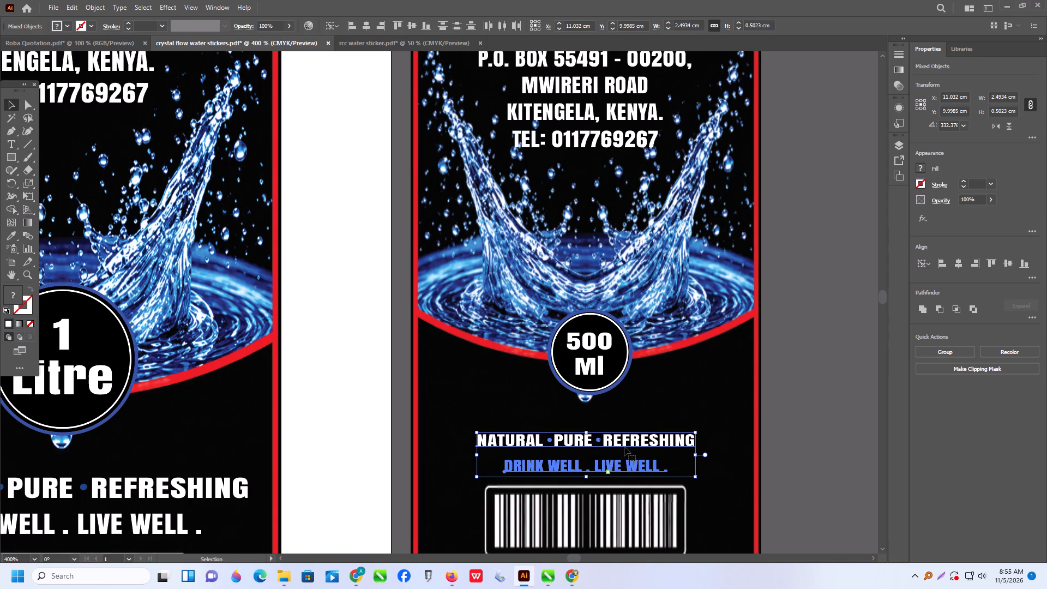
# Move the two tagline lines up closer to the badge and enlarge them to about 2.9 cm wide.
pyautogui.moveTo(624, 442); pyautogui.dragTo(624, 422)
pyautogui.keyDown('shift'); pyautogui.moveTo(693, 455); pyautogui.dragTo(729, 483); pyautogui.keyUp('shift')
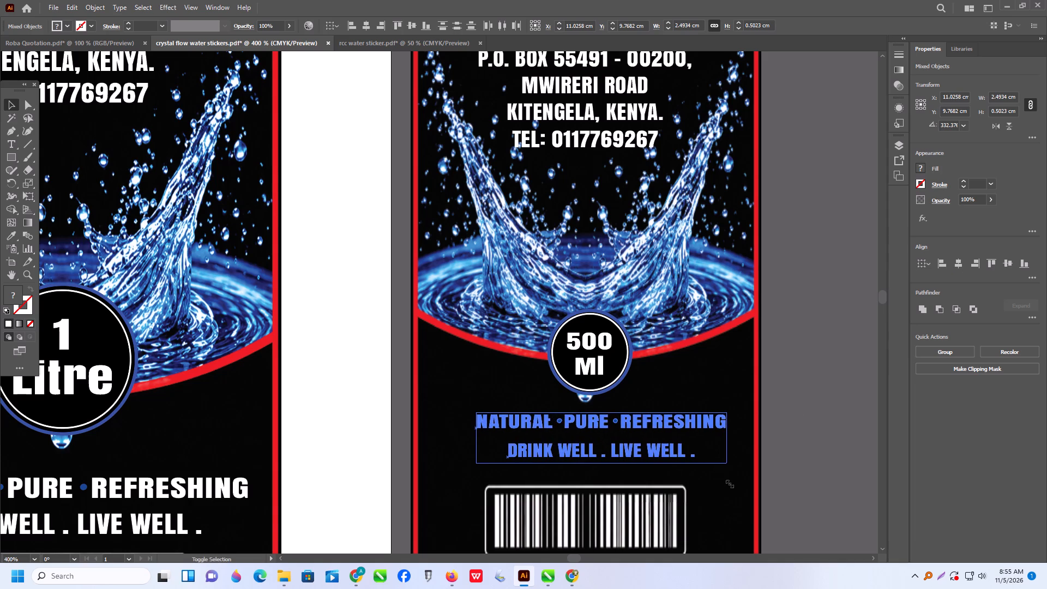
pyautogui.keyDown('shift'); pyautogui.moveTo(729, 483); pyautogui.dragTo(727, 483); pyautogui.keyUp('shift')
# Centre both tagline lines horizontally on the 500 Ml badge as key object, and shift badge and taglines slightly down together.
pyautogui.keyDown('shift'); pyautogui.click(610, 353); pyautogui.keyUp('shift')
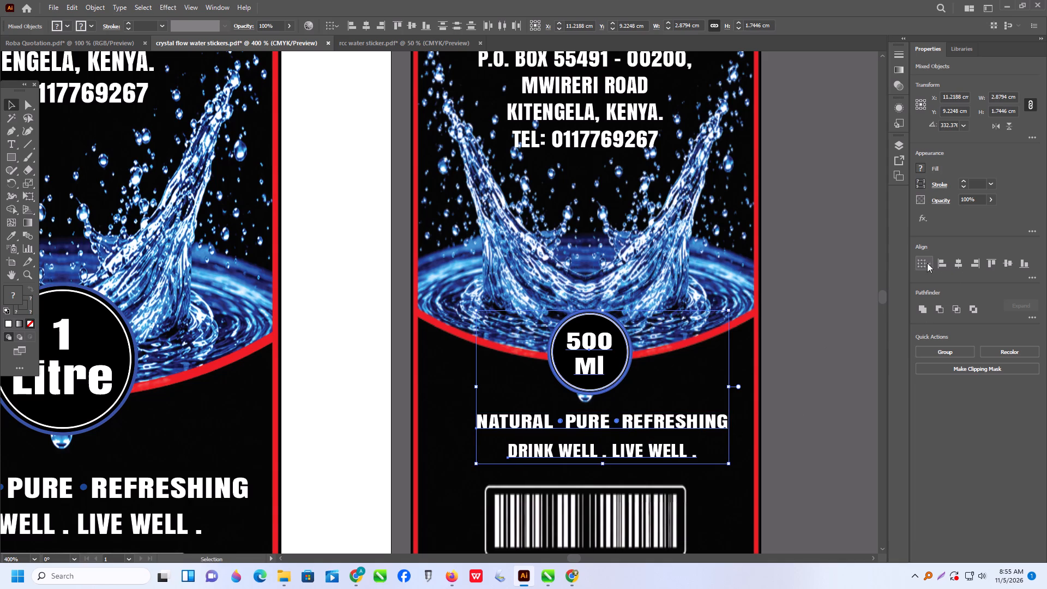
pyautogui.click(927, 263)
pyautogui.moveTo(937, 285); pyautogui.dragTo(942, 283)
pyautogui.click(955, 265)
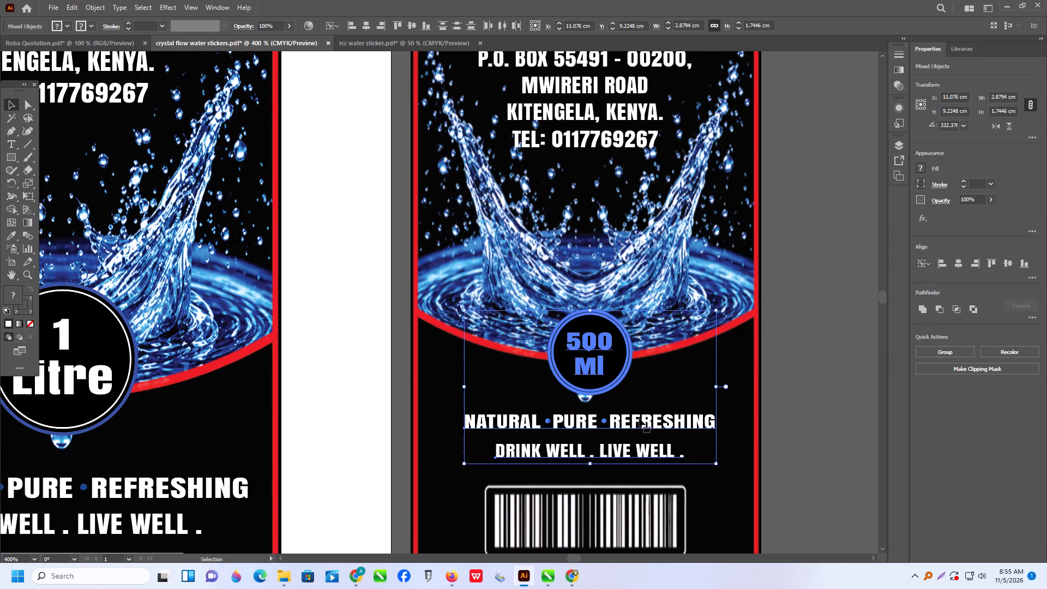
pyautogui.moveTo(639, 418); pyautogui.dragTo(640, 430)
# Align all parts of the 500 ml sticker horizontally centred with the badge as the key object.
pyautogui.keyDown('alt'); pyautogui.scroll(-3, 494, 447); pyautogui.keyUp('alt')
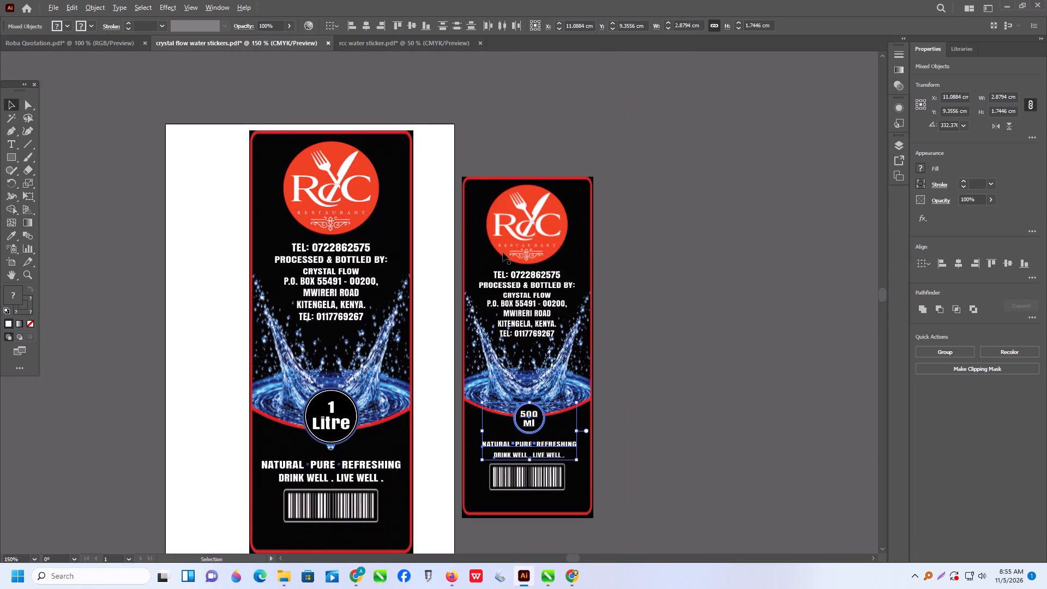
pyautogui.moveTo(507, 127); pyautogui.dragTo(570, 557)
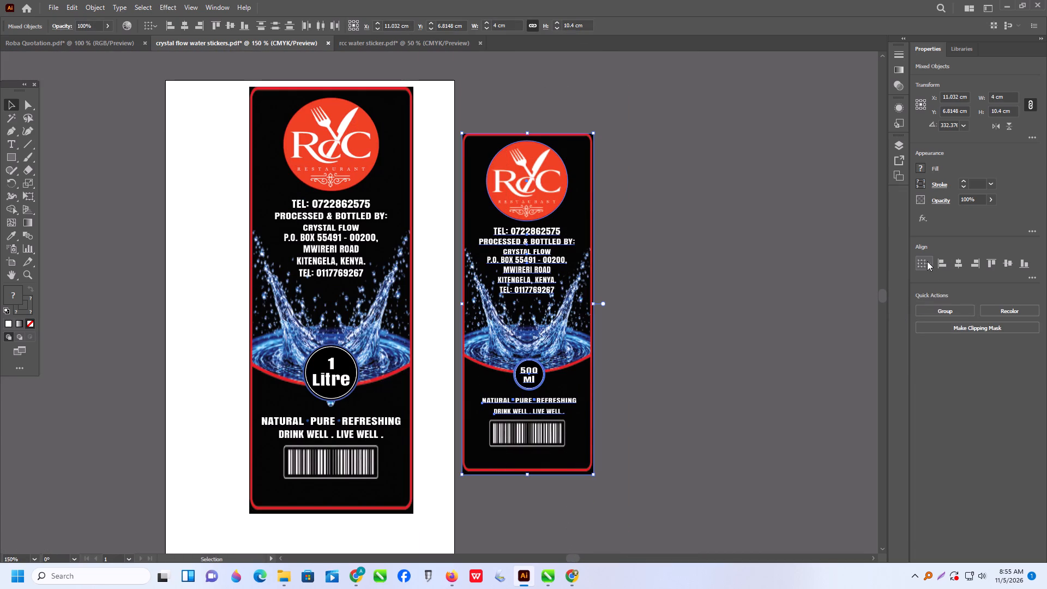
pyautogui.click(927, 261)
pyautogui.click(942, 287)
pyautogui.click(958, 263)
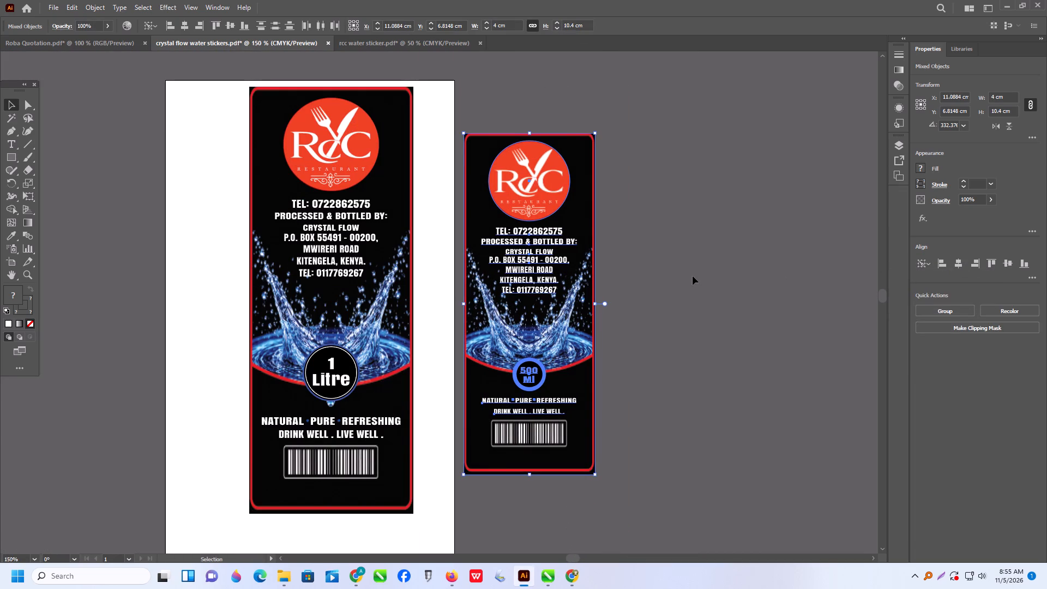
# Group all the artwork of the 500 ml sticker.
pyautogui.hotkey('ctrl', 'g')
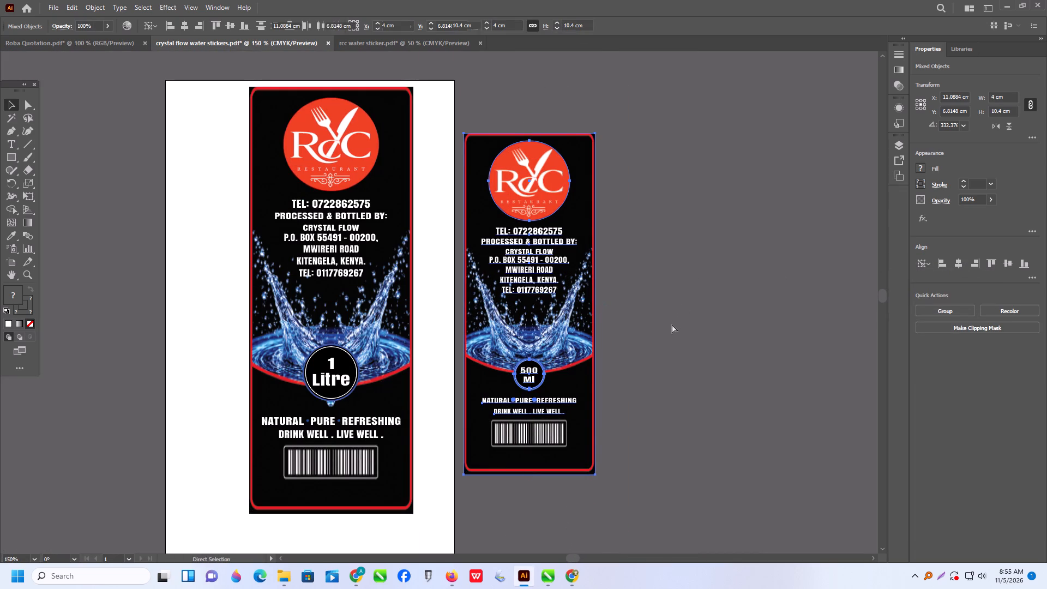
pyautogui.scroll(-2, 665, 336)
pyautogui.keyDown('alt'); pyautogui.scroll(-2, 667, 341); pyautogui.keyUp('alt')
pyautogui.click(687, 298)
pyautogui.moveTo(585, 189); pyautogui.dragTo(679, 450)
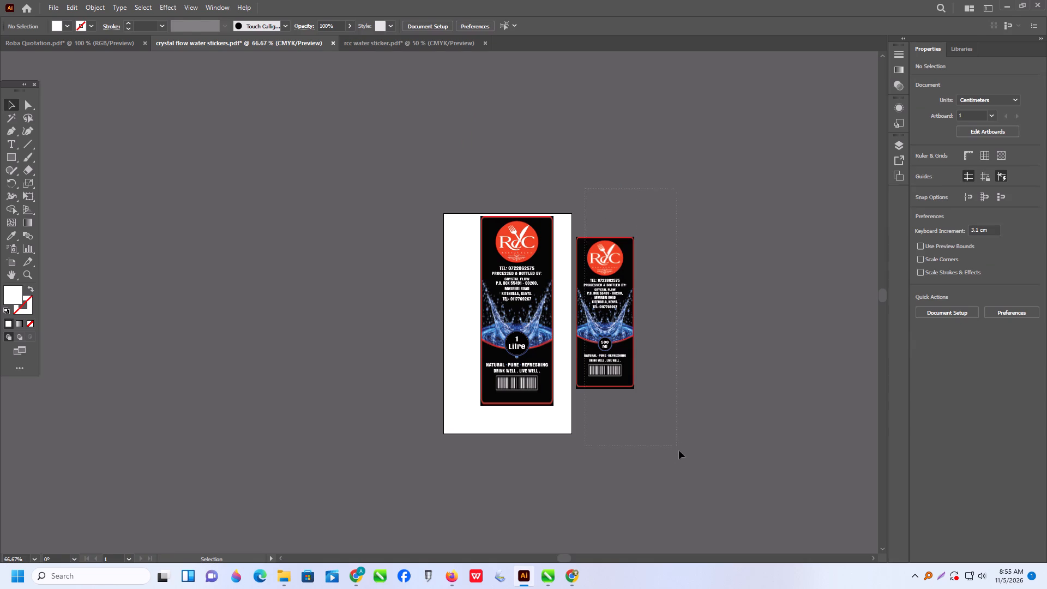
pyautogui.moveTo(679, 450); pyautogui.dragTo(679, 449)
pyautogui.hotkey('ctrl', 'g')
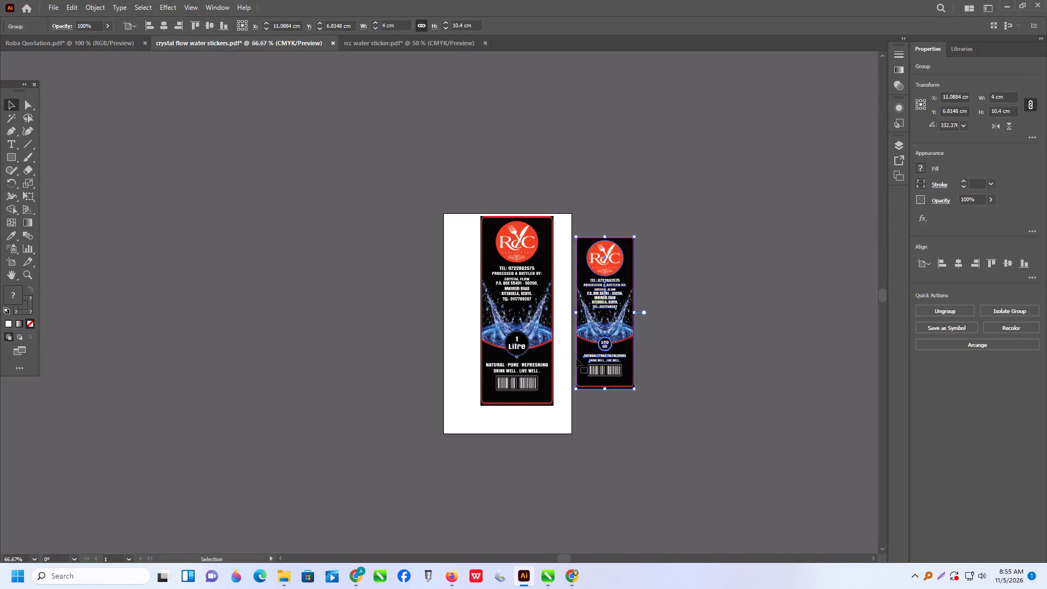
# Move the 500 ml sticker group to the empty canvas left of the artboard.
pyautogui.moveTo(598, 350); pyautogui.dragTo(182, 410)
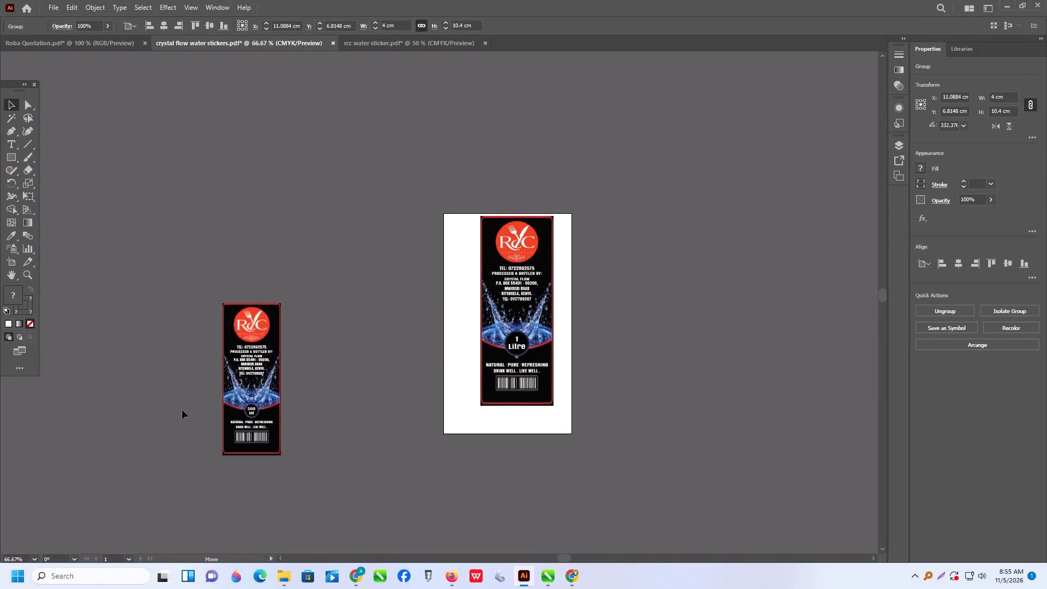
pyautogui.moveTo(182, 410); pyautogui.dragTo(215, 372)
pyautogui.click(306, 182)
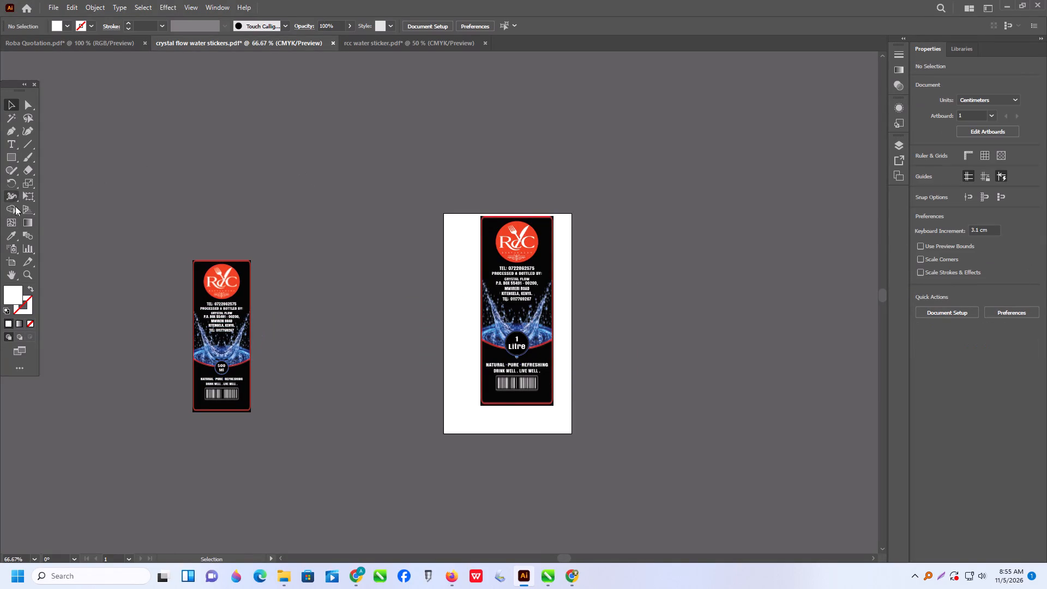
# Resize the artboard to 32 × 45 cm and switch it to landscape orientation.
pyautogui.click(12, 260)
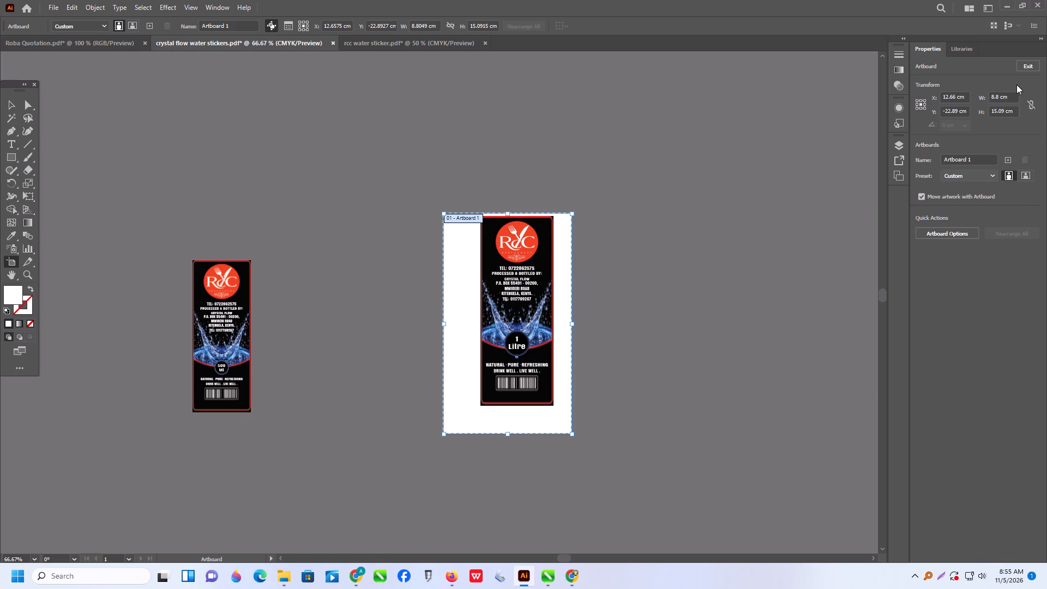
pyautogui.moveTo(1011, 99); pyautogui.dragTo(928, 118)
pyautogui.write('32')
pyautogui.press('Tab')
pyautogui.write('45')
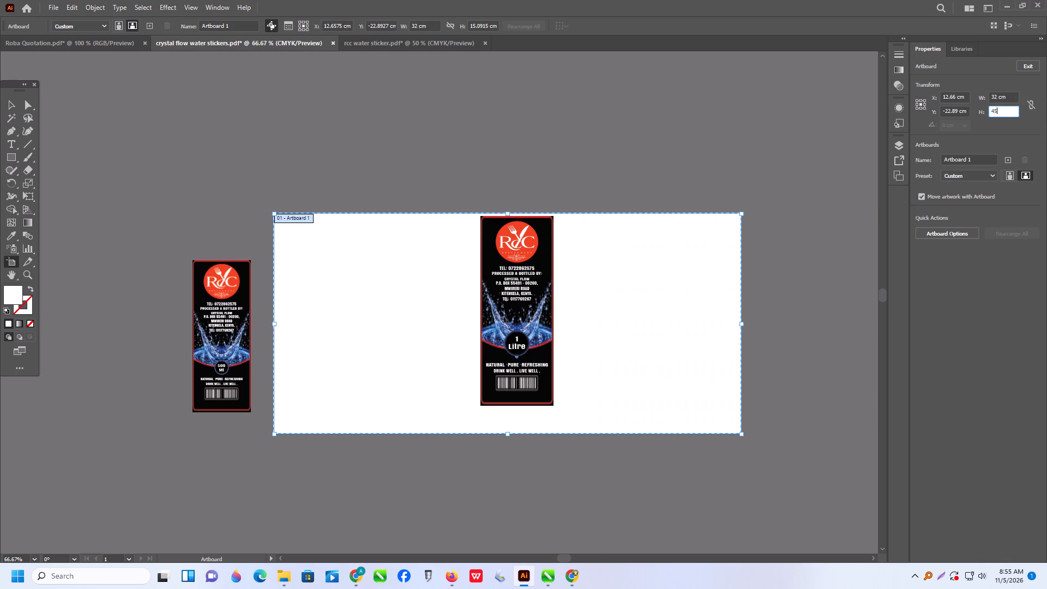
pyautogui.press('Return')
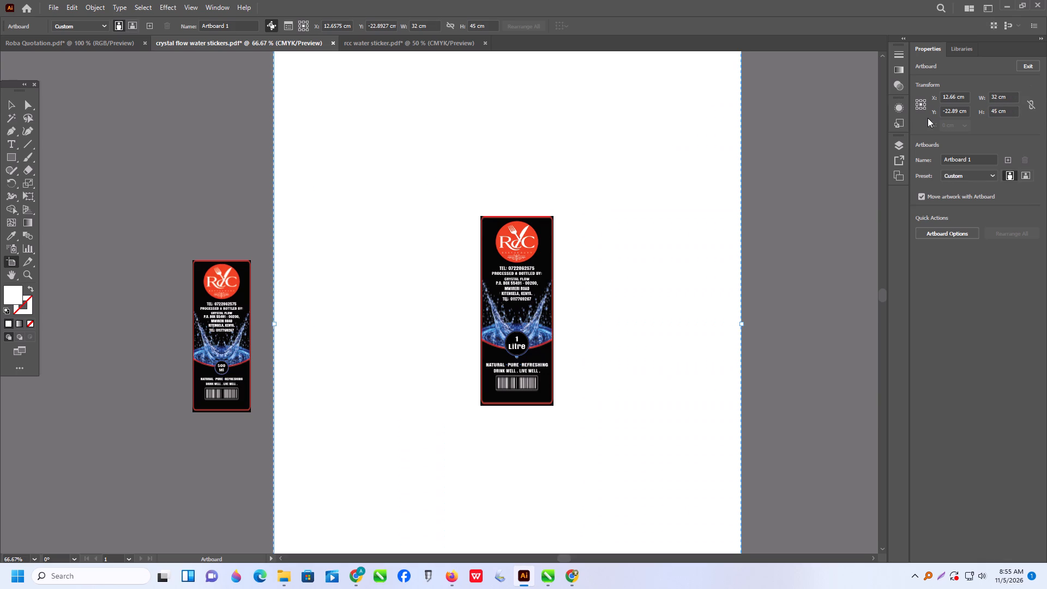
pyautogui.click(1024, 174)
pyautogui.click(11, 113)
pyautogui.click(13, 99)
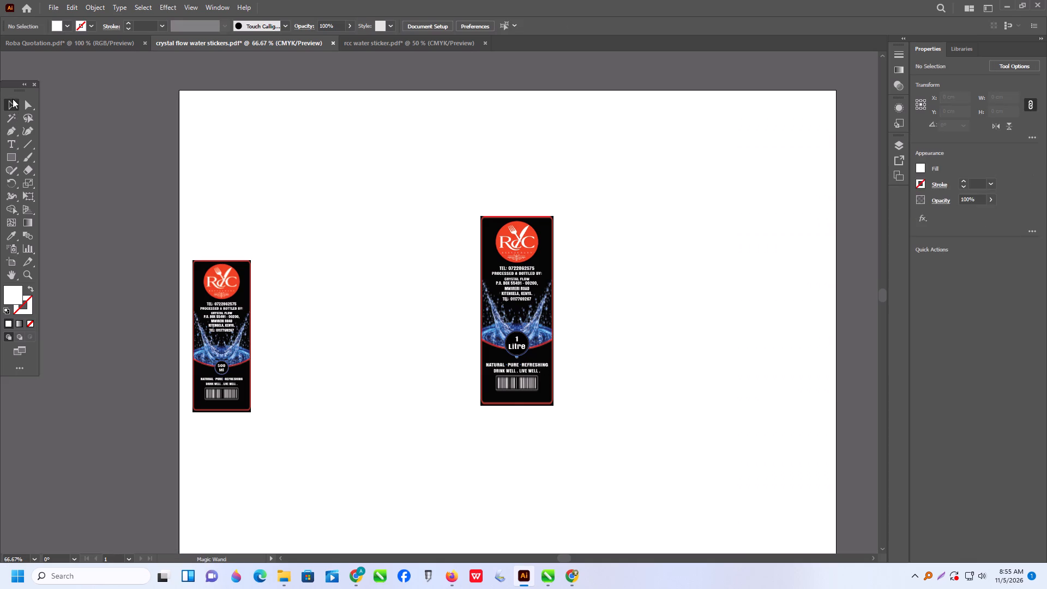
# Group the 500 ml sticker again and move it off the artboard, far to its right.
pyautogui.keyDown('alt'); pyautogui.scroll(-4, 26, 203); pyautogui.keyUp('alt')
pyautogui.moveTo(89, 219); pyautogui.dragTo(190, 352)
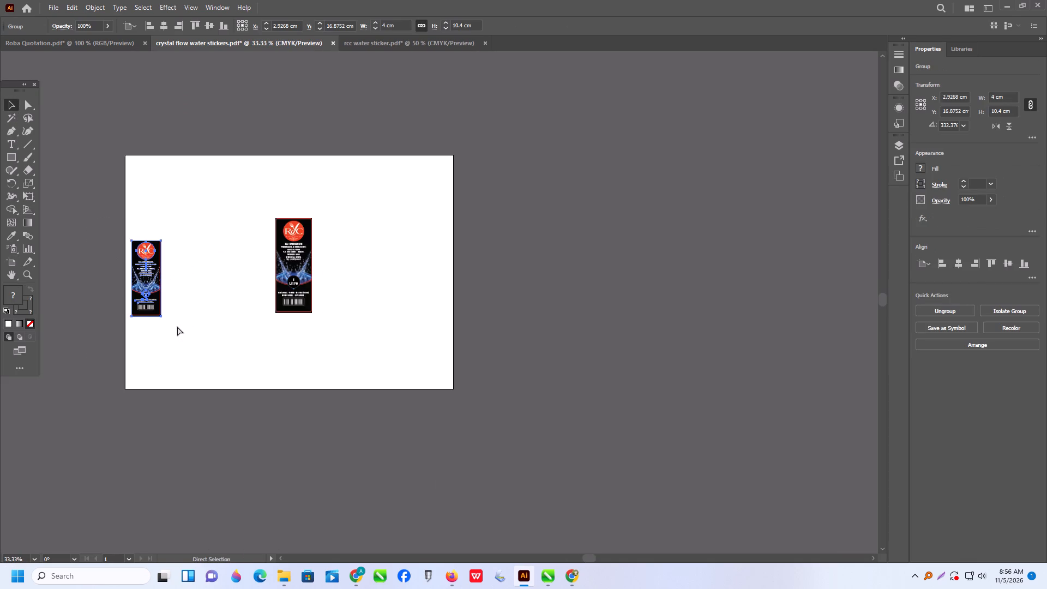
pyautogui.hotkey('ctrl', 'g')
pyautogui.moveTo(142, 289); pyautogui.dragTo(778, 294)
# Group the whole 1 Litre sticker and align it to the artboard's top-left corner.
pyautogui.moveTo(228, 182); pyautogui.dragTo(362, 364)
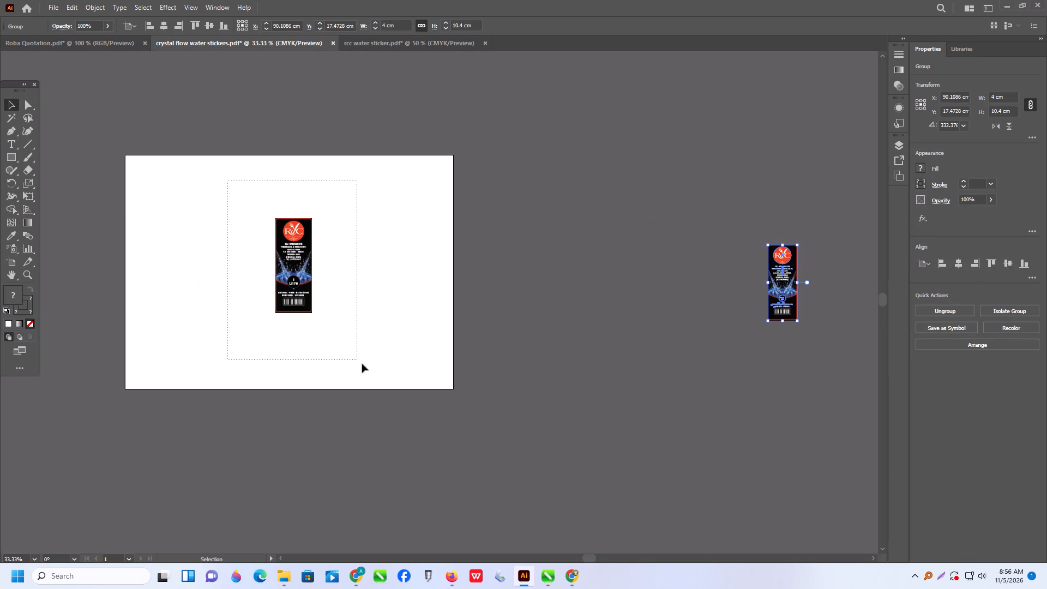
pyautogui.moveTo(362, 364); pyautogui.dragTo(363, 364)
pyautogui.hotkey('ctrl', 'g')
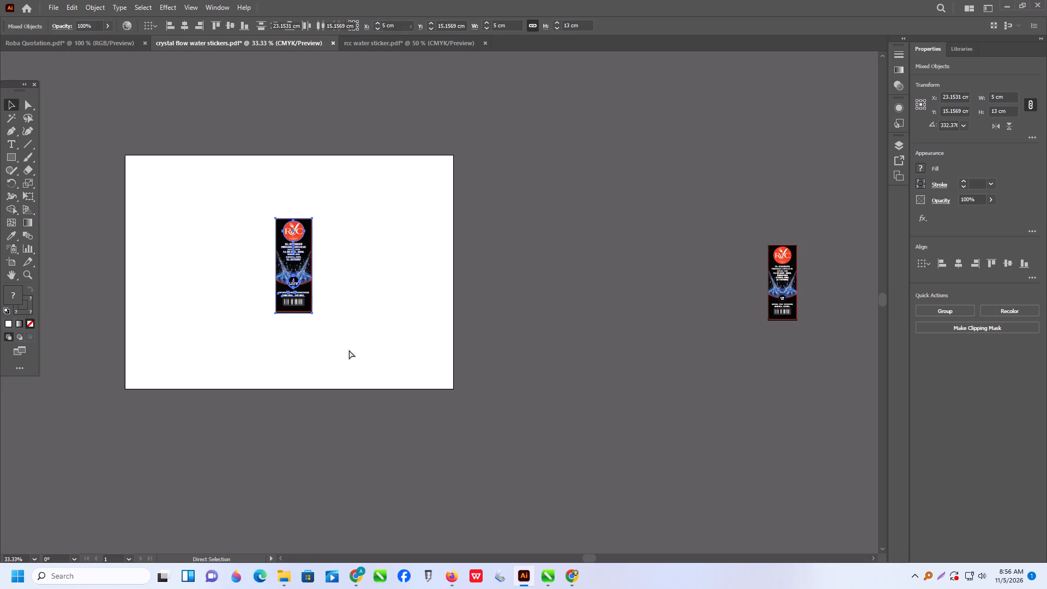
pyautogui.click(943, 264)
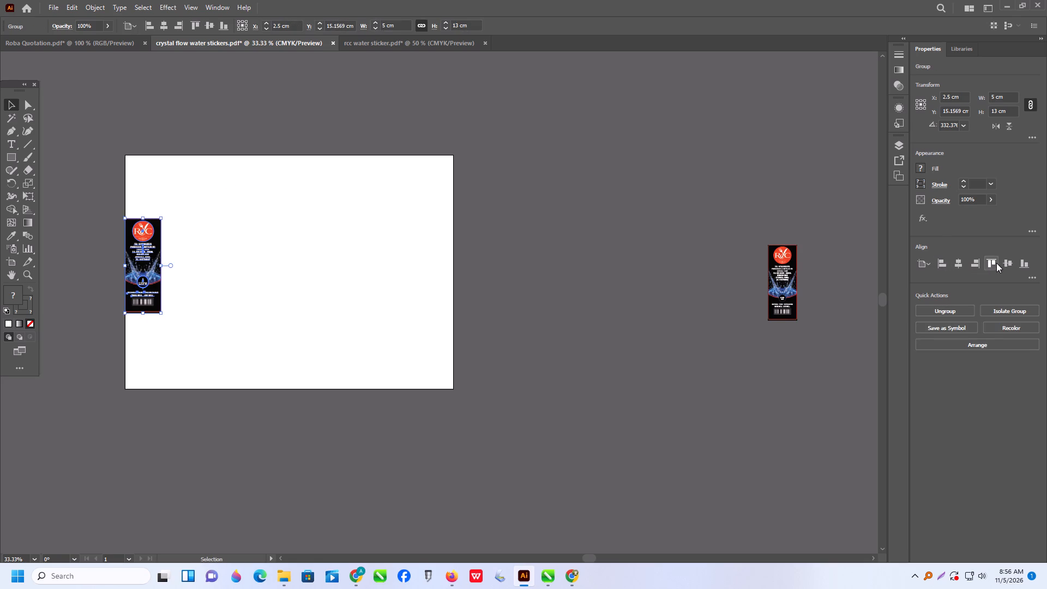
pyautogui.click(996, 262)
# Duplicate the 1 Litre sticker edge to edge across the artboard's top to make a row of nine.
pyautogui.keyDown('alt'); pyautogui.moveTo(149, 214); pyautogui.dragTo(195, 214); pyautogui.keyUp('alt')
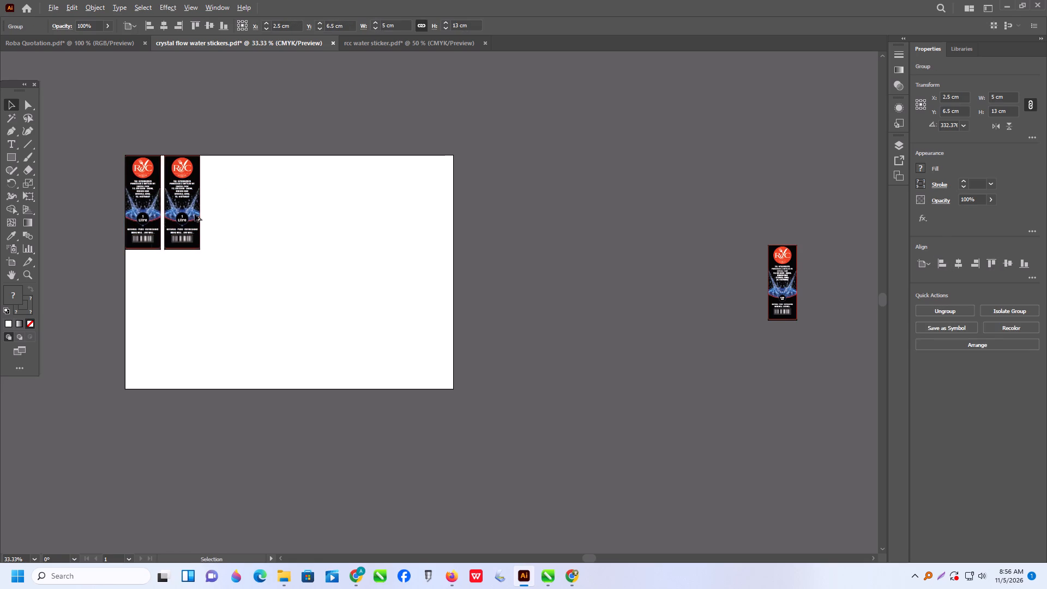
pyautogui.keyDown('alt'); pyautogui.moveTo(195, 214); pyautogui.dragTo(185, 220); pyautogui.keyUp('alt')
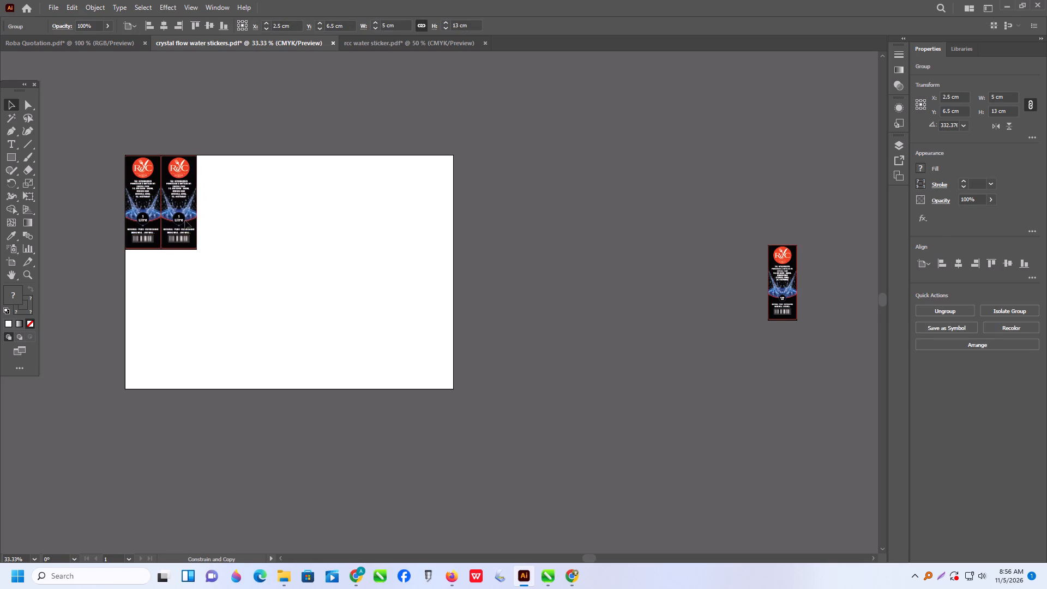
pyautogui.hotkey('ctrl', 'd')
pyautogui.hotkey('ctrl', 'd')
pyautogui.hotkey('ctrl', 'd')
pyautogui.hotkey('ctrl', 'd')
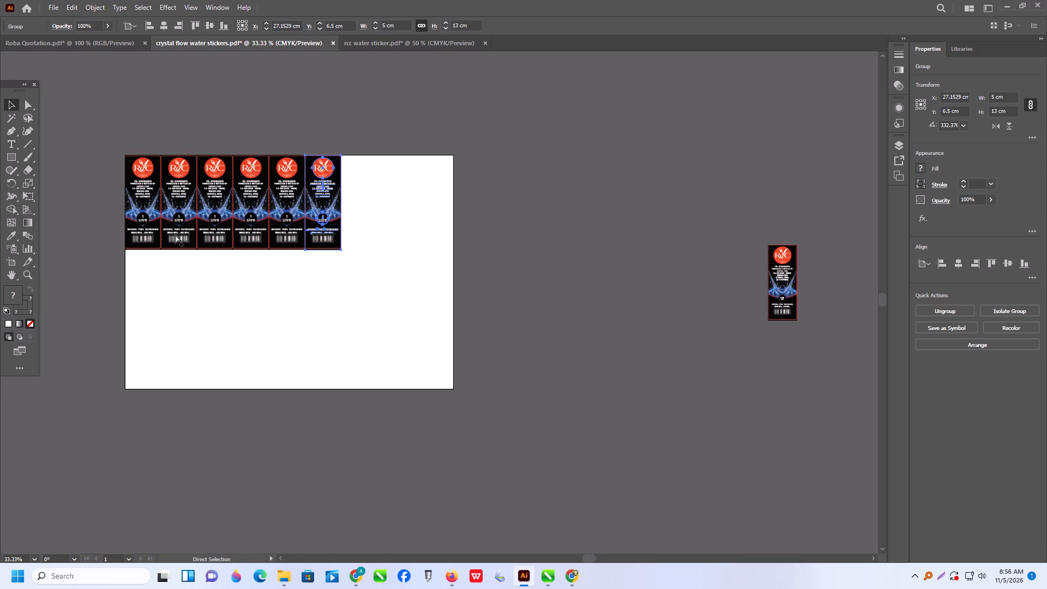
pyautogui.hotkey('ctrl', 'd')
pyautogui.hotkey('ctrl', 'd')
pyautogui.hotkey('ctrl', 'd')
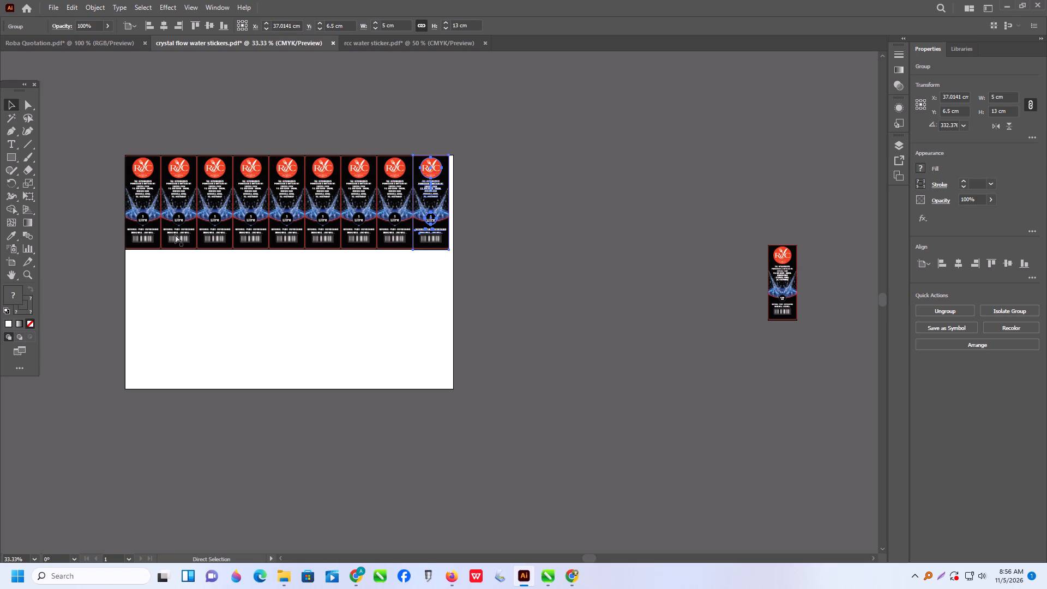
# Distribute the nine stickers horizontally with 0.02 cm spacing, using the last sticker in the row as the key object.
pyautogui.moveTo(91, 118); pyautogui.dragTo(533, 332)
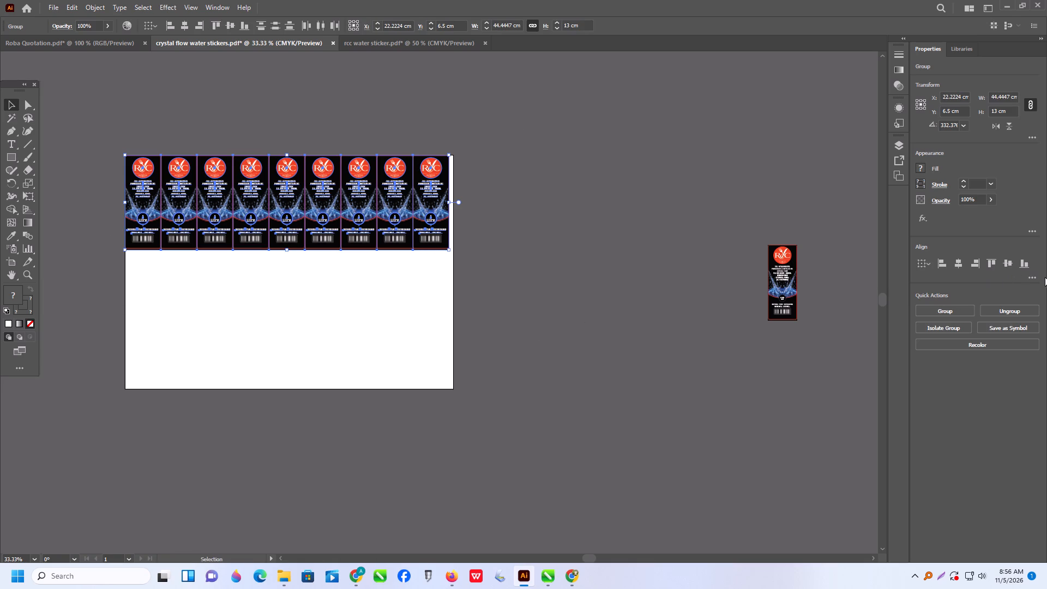
pyautogui.click(1038, 277)
pyautogui.click(1026, 370)
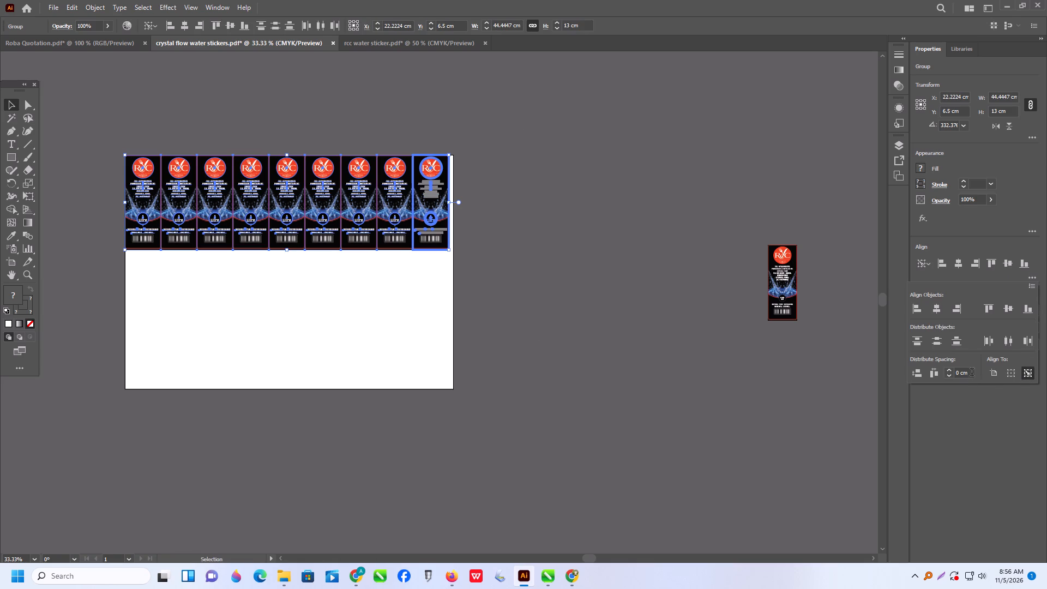
pyautogui.moveTo(972, 372); pyautogui.dragTo(947, 375)
pyautogui.write('0.02')
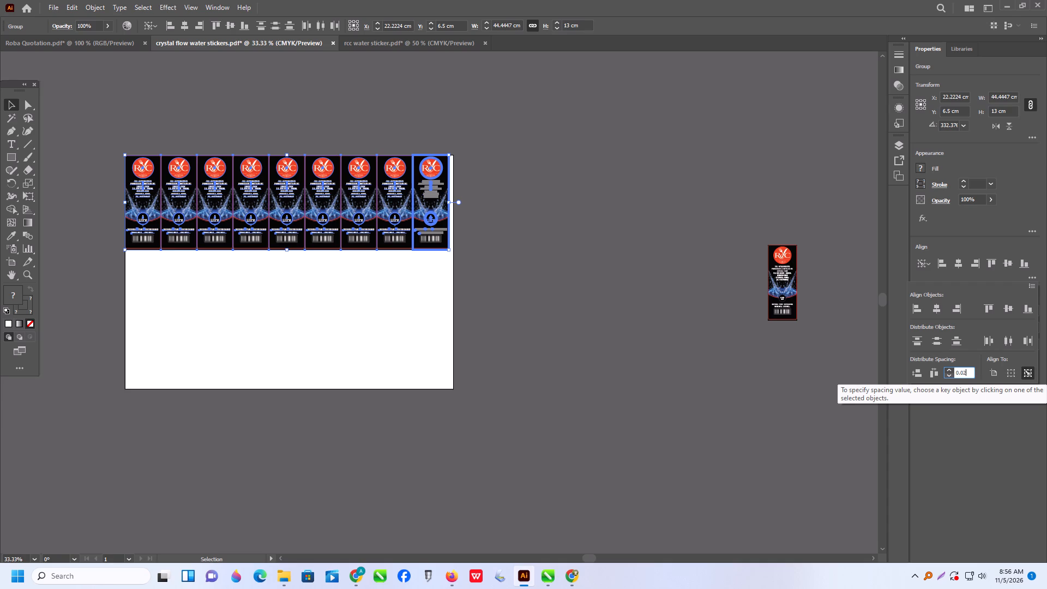
pyautogui.click(915, 375)
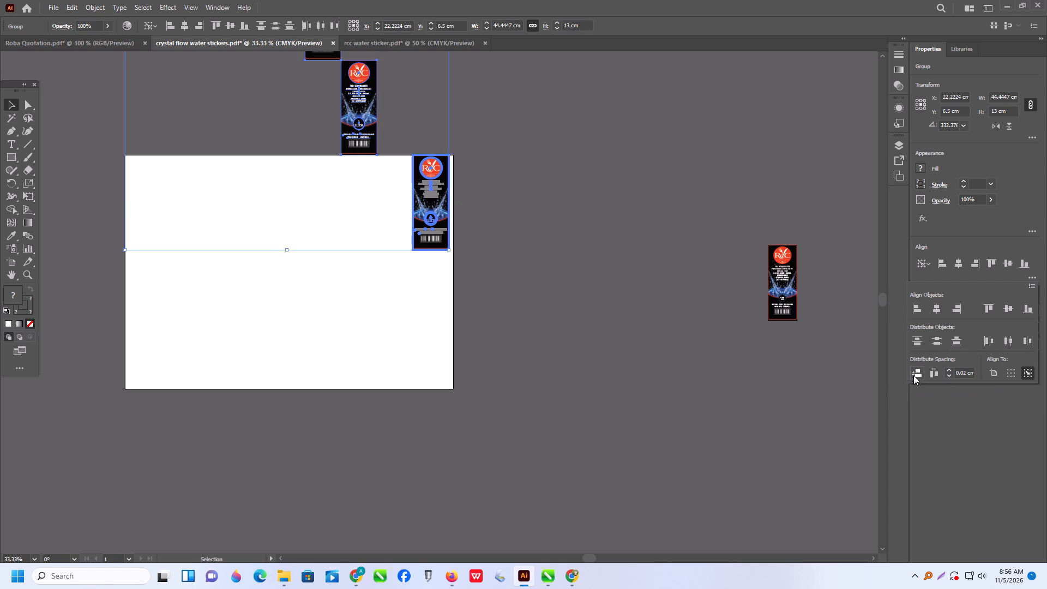
pyautogui.hotkey('ctrl', 'z')
pyautogui.hotkey('ctrl', 'z')
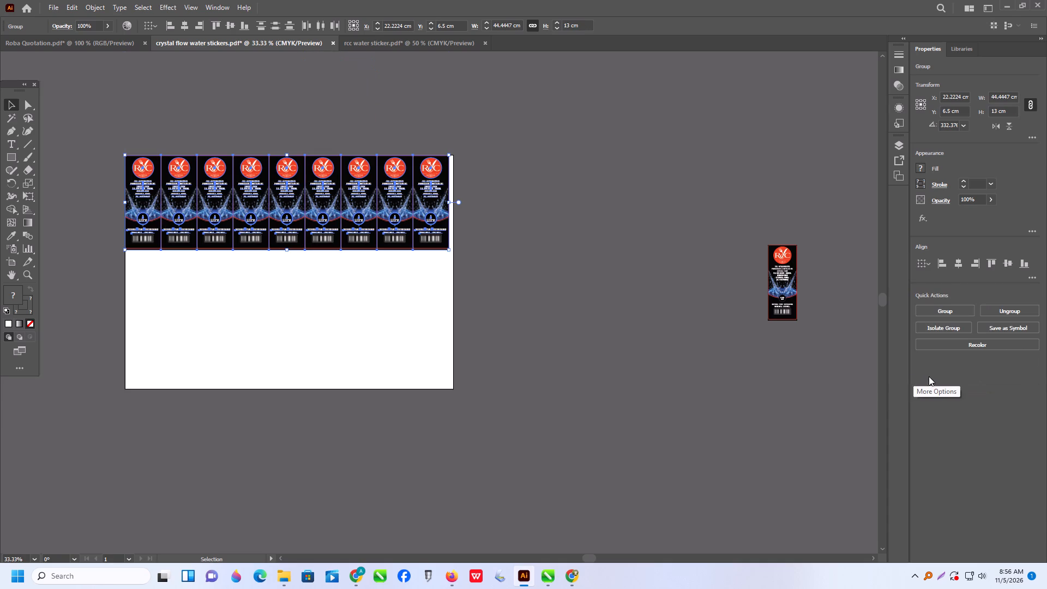
pyautogui.click(1031, 277)
pyautogui.click(1028, 370)
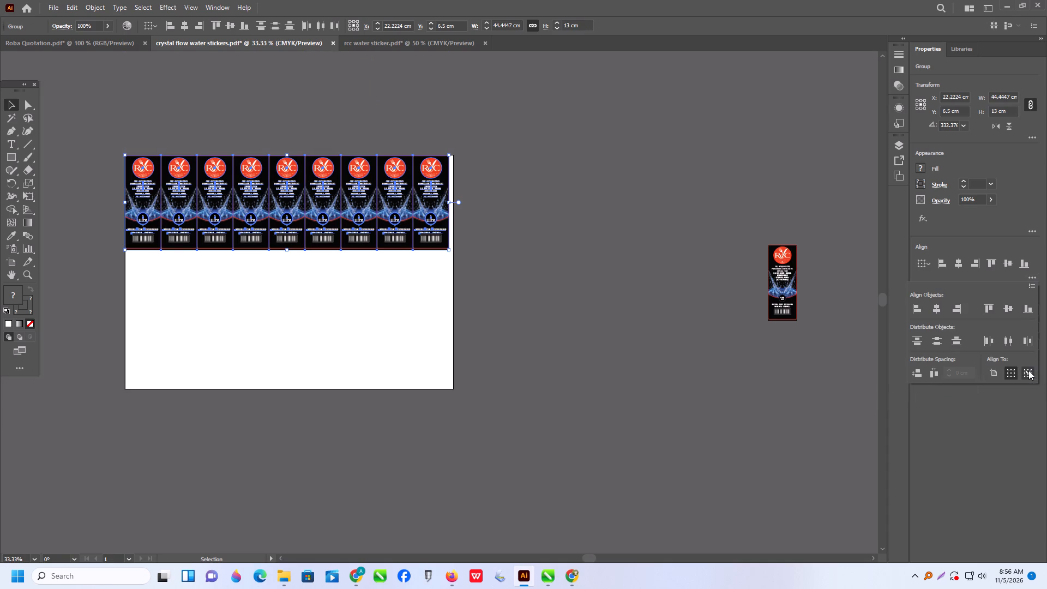
pyautogui.click(932, 372)
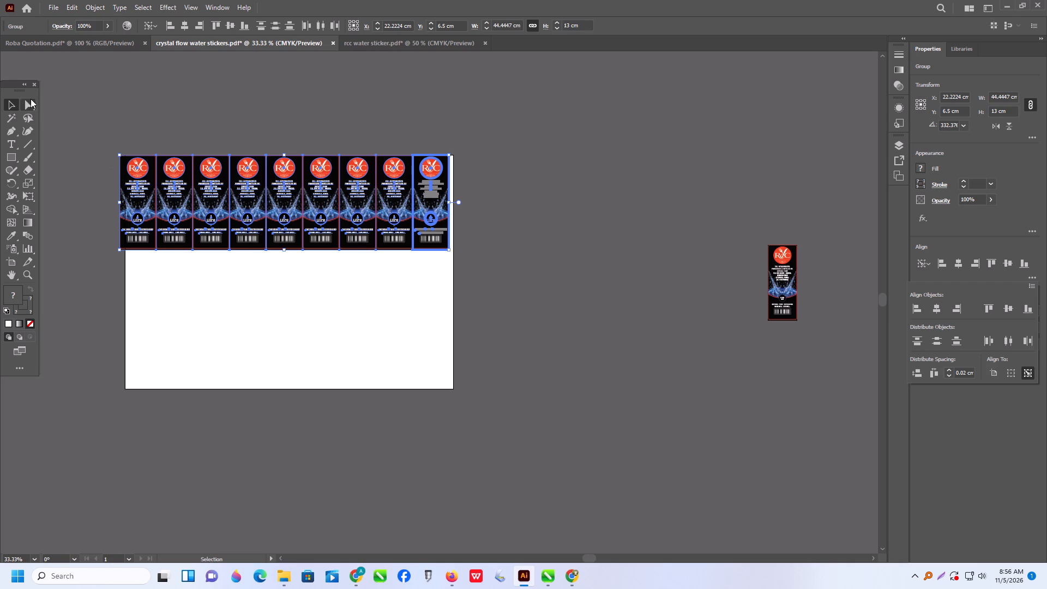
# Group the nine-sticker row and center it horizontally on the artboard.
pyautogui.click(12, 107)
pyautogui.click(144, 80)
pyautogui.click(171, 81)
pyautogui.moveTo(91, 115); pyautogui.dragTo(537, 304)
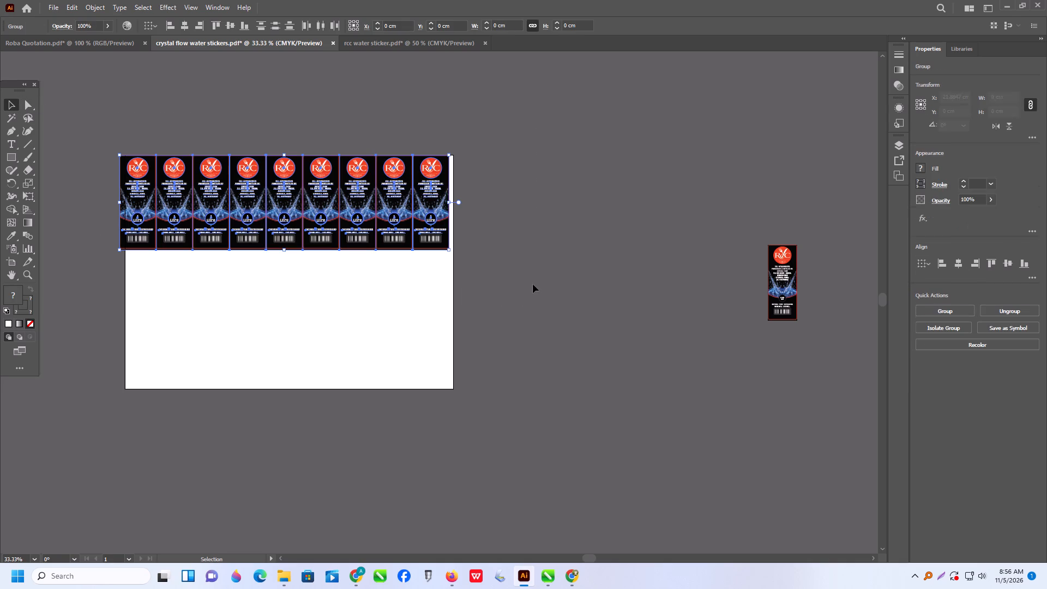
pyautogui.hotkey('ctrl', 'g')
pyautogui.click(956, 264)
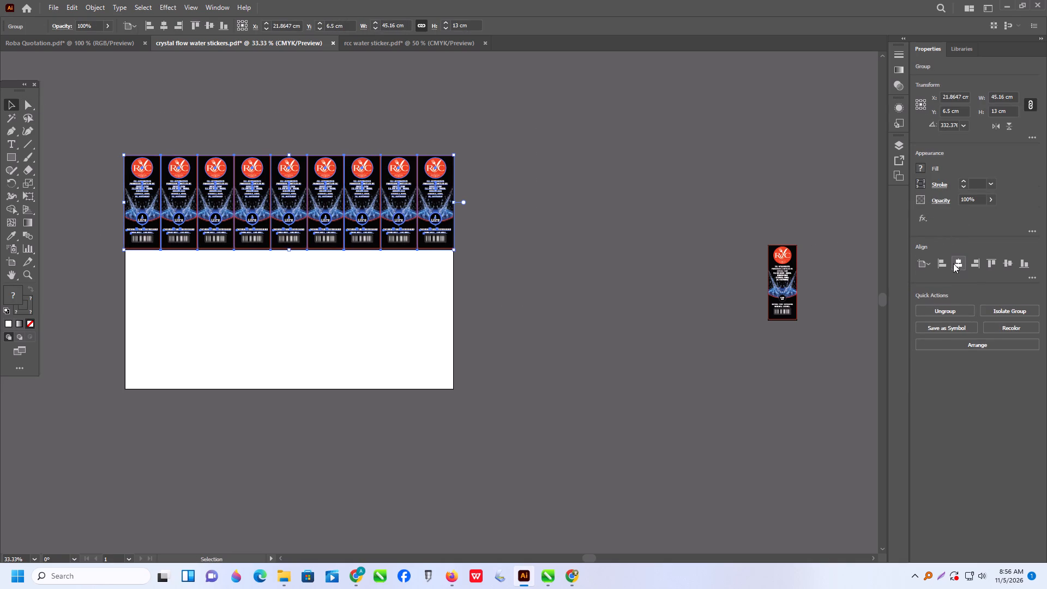
# Ungroup the nine-sticker row and delete the sticker at its right end.
pyautogui.click(614, 239)
pyautogui.click(442, 221)
pyautogui.rightClick(442, 220)
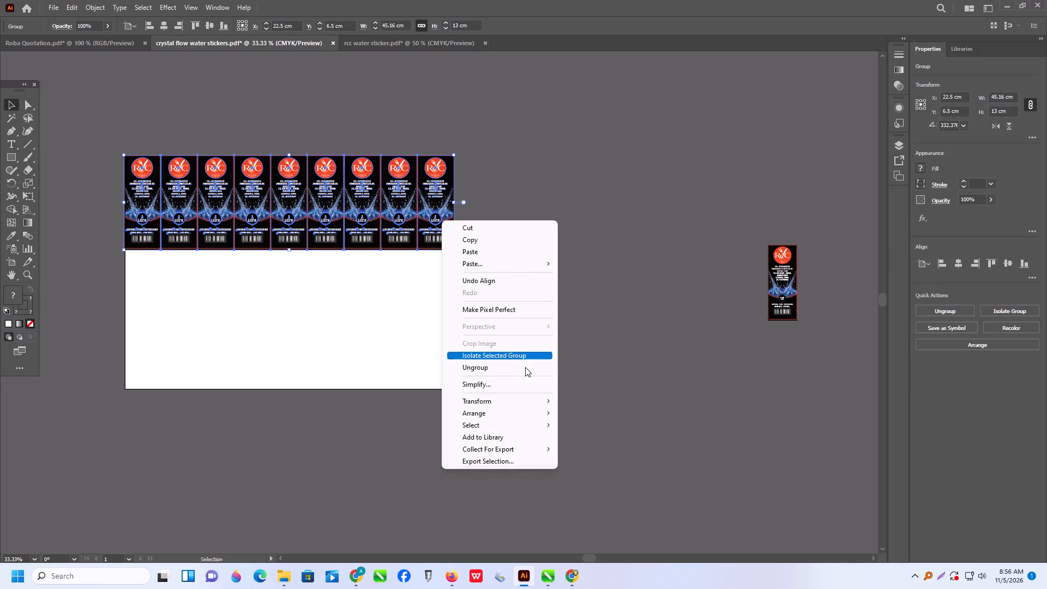
pyautogui.click(483, 366)
pyautogui.click(547, 338)
pyautogui.click(444, 234)
pyautogui.press('Delete')
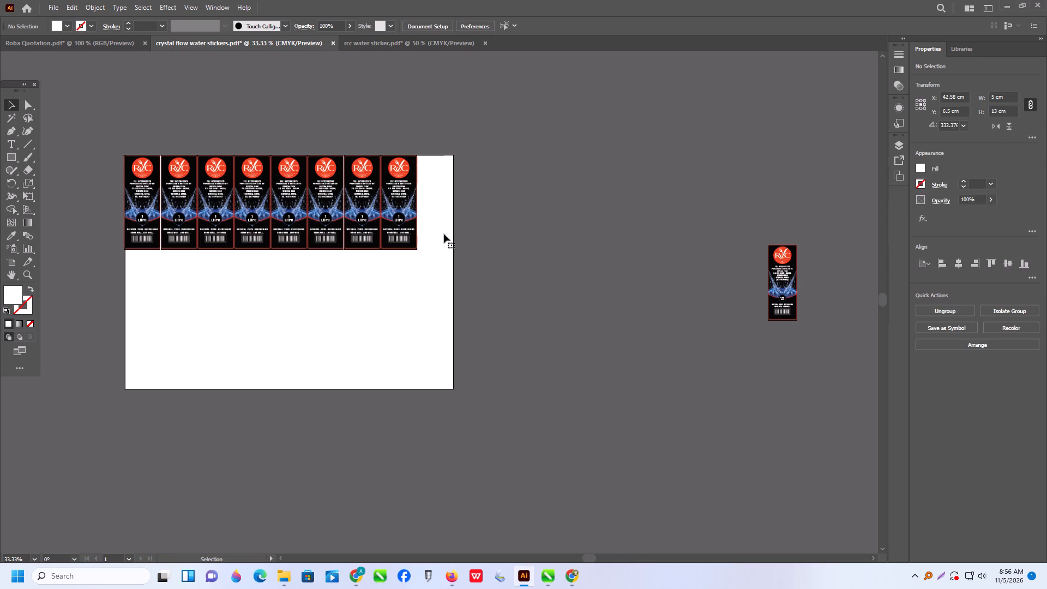
# Group the remaining eight stickers and center the row horizontally on the artboard.
pyautogui.moveTo(75, 137); pyautogui.dragTo(544, 381)
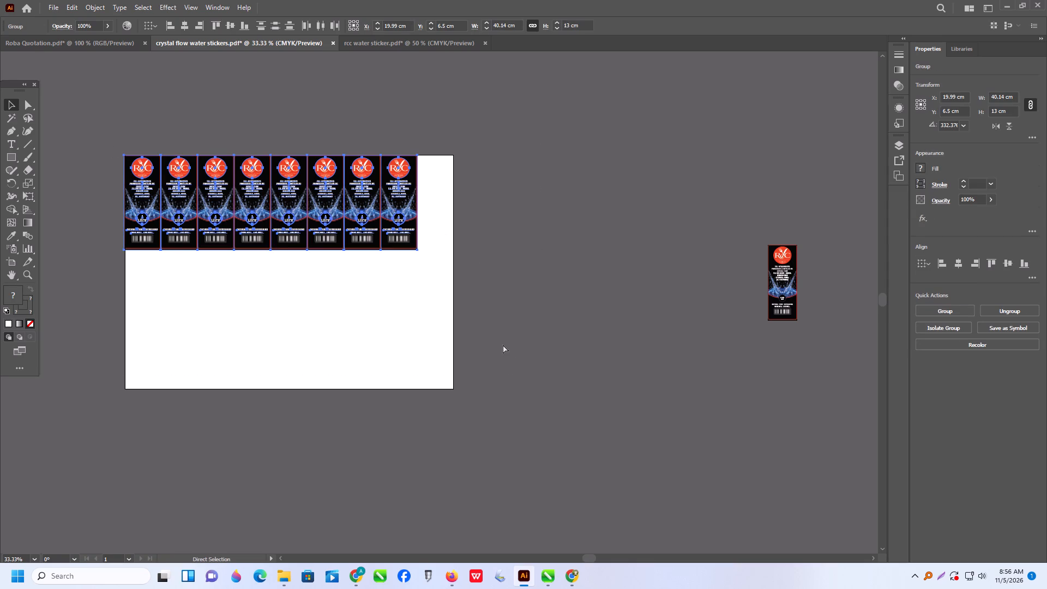
pyautogui.hotkey('ctrl', 'g')
pyautogui.click(960, 261)
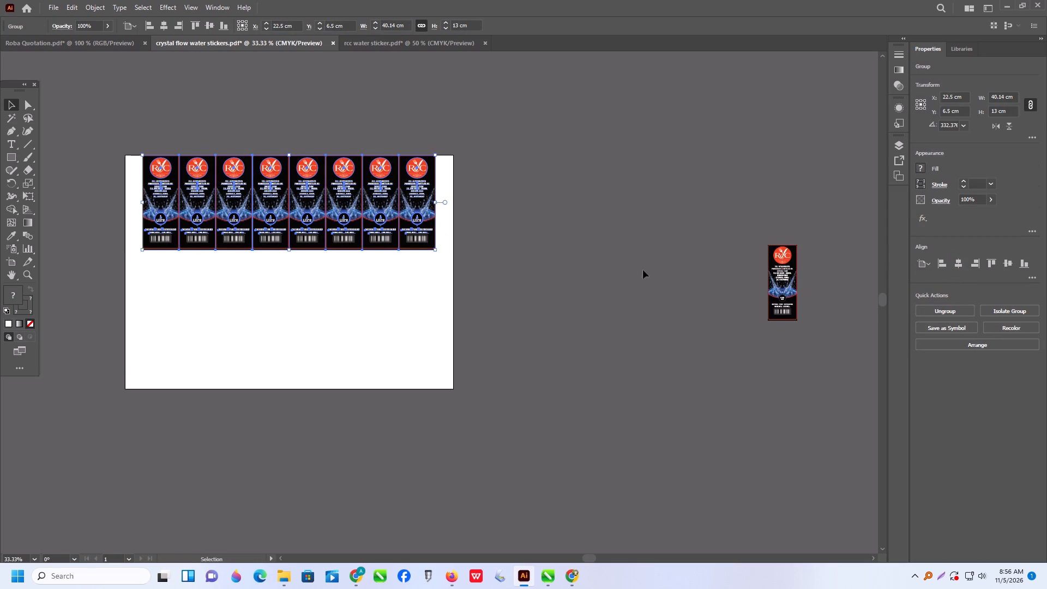
# Duplicate the eight-sticker row straight down so the copy sits directly beneath the original row.
pyautogui.keyDown('alt'); pyautogui.scroll(1, 221, 196); pyautogui.keyUp('alt')
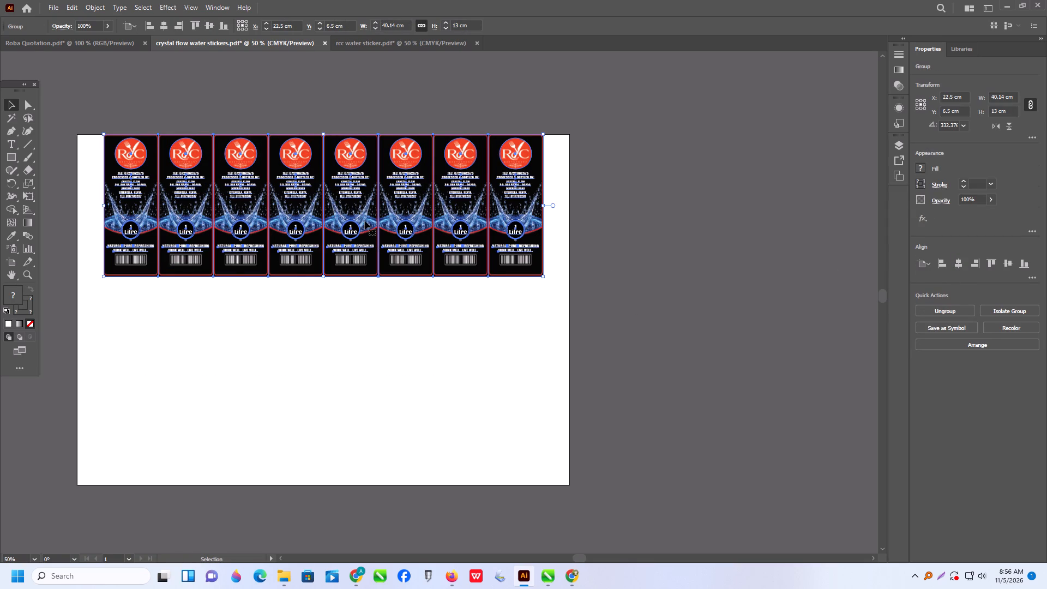
pyautogui.scroll(-3, 365, 221)
pyautogui.keyDown('alt'); pyautogui.moveTo(354, 198); pyautogui.dragTo(356, 344); pyautogui.keyUp('alt')
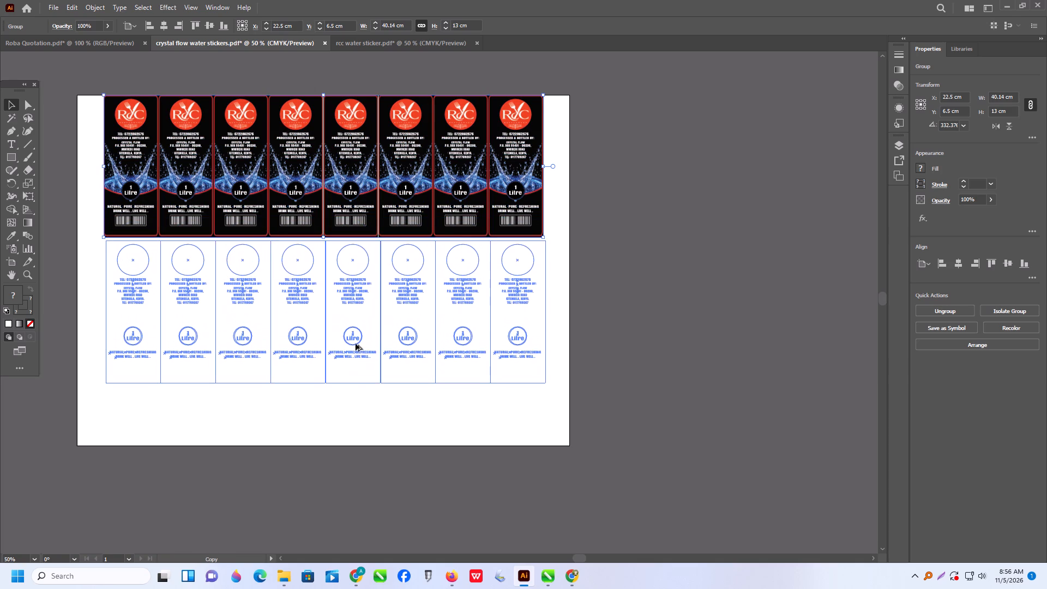
pyautogui.keyDown('alt'); pyautogui.moveTo(356, 344); pyautogui.dragTo(351, 340); pyautogui.keyUp('alt')
# Distribute the two sticker rows vertically with 0.02 cm spacing, keeping the lower row as the key object.
pyautogui.scroll(5, 360, 356)
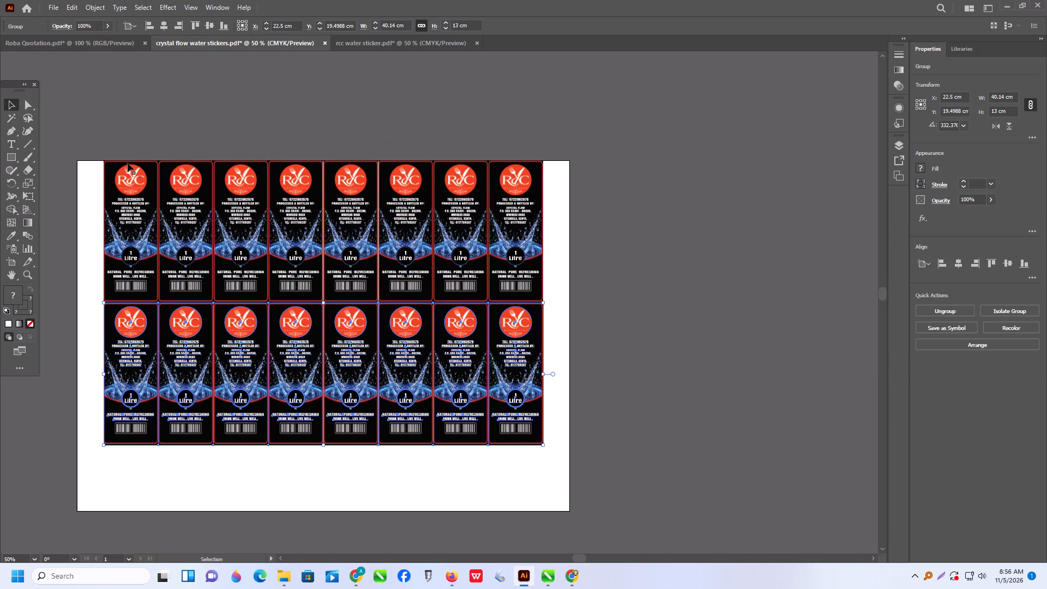
pyautogui.moveTo(99, 143); pyautogui.dragTo(621, 473)
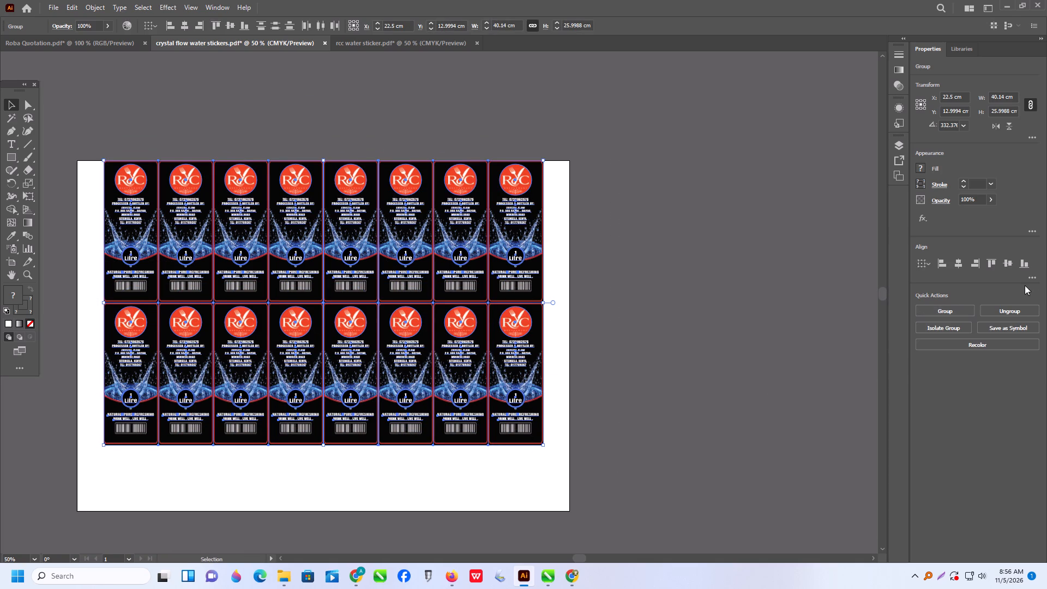
pyautogui.click(1033, 279)
pyautogui.click(1030, 372)
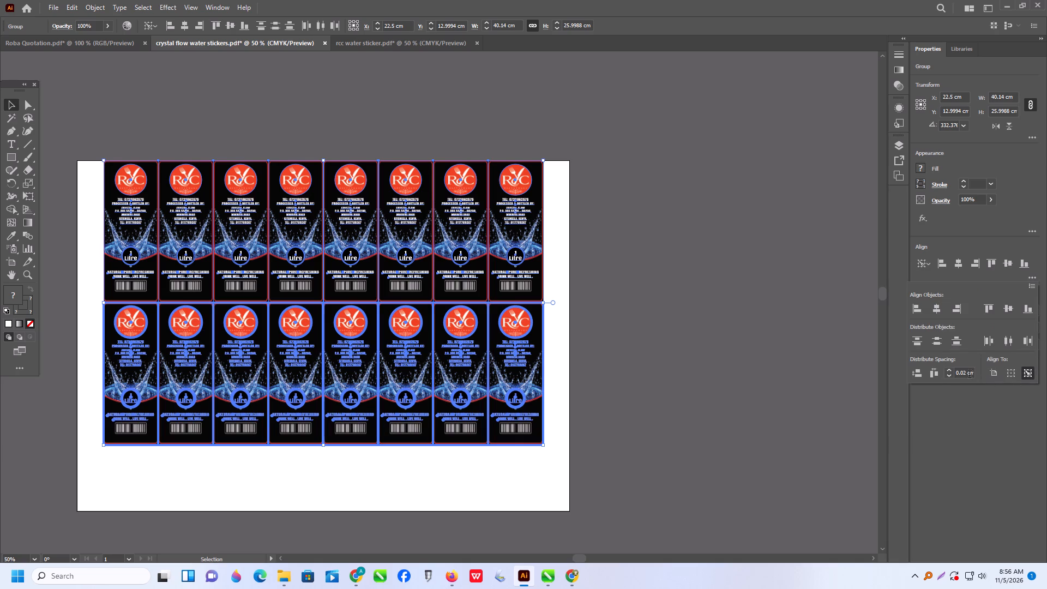
pyautogui.click(920, 374)
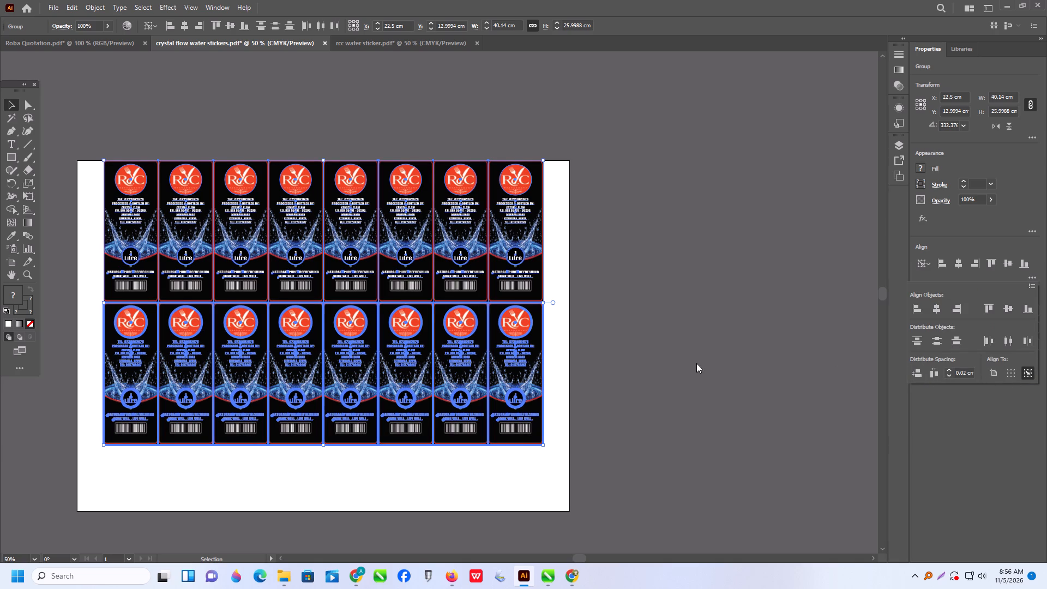
# Move both sticker rows slightly down together, leaving a narrow margin below the artboard's top edge.
pyautogui.scroll(-2, 700, 363)
pyautogui.moveTo(414, 269); pyautogui.dragTo(416, 273)
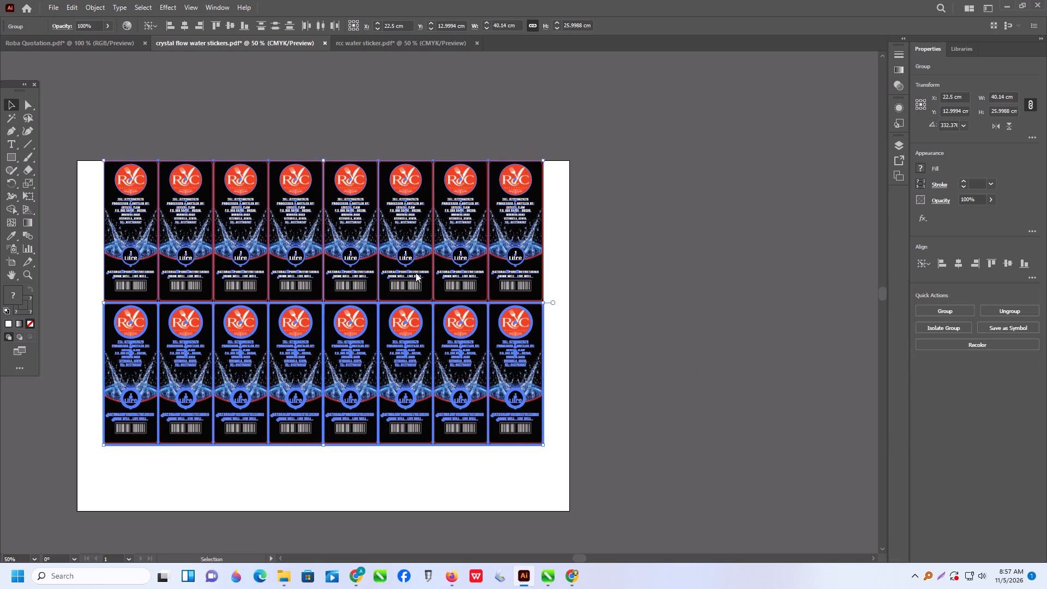
pyautogui.moveTo(416, 273); pyautogui.dragTo(416, 291)
pyautogui.moveTo(399, 239); pyautogui.dragTo(400, 263)
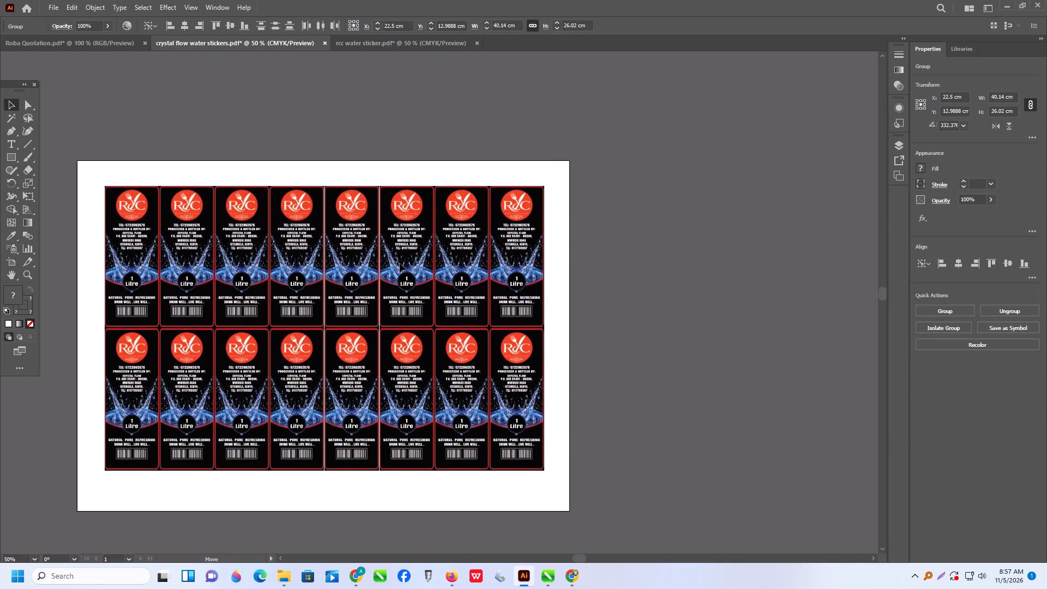
pyautogui.moveTo(400, 263); pyautogui.dragTo(398, 262)
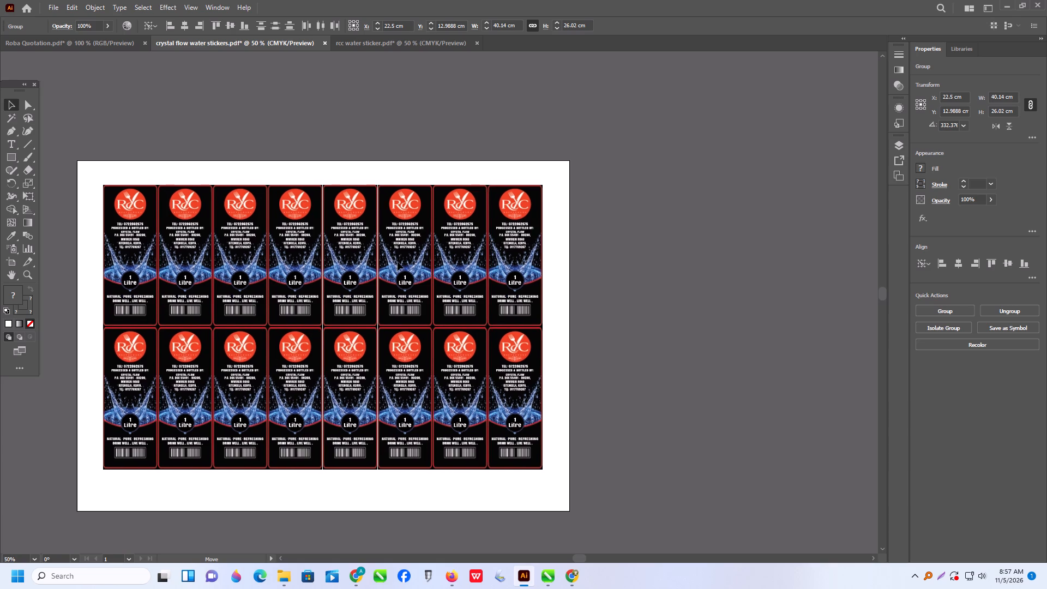
pyautogui.moveTo(398, 262); pyautogui.dragTo(398, 244)
pyautogui.click(655, 261)
# Ungroup the lower row and place a copy of its last sticker on the empty canvas right of the artboard.
pyautogui.scroll(-4, 655, 261)
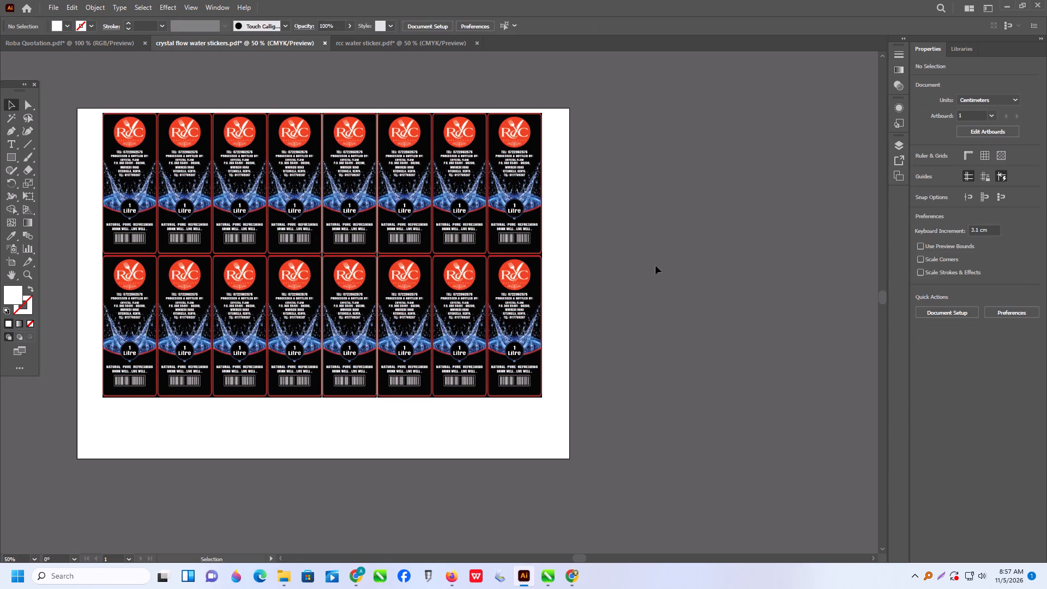
pyautogui.scroll(-3, 655, 266)
pyautogui.click(512, 304)
pyautogui.rightClick(512, 304)
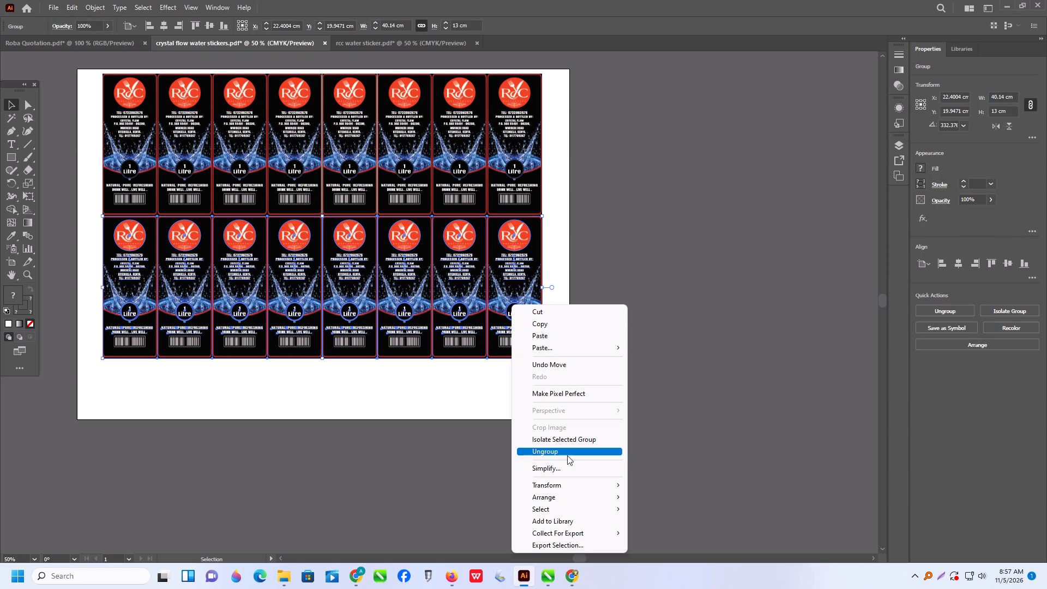
pyautogui.click(563, 452)
pyautogui.click(610, 417)
pyautogui.click(506, 324)
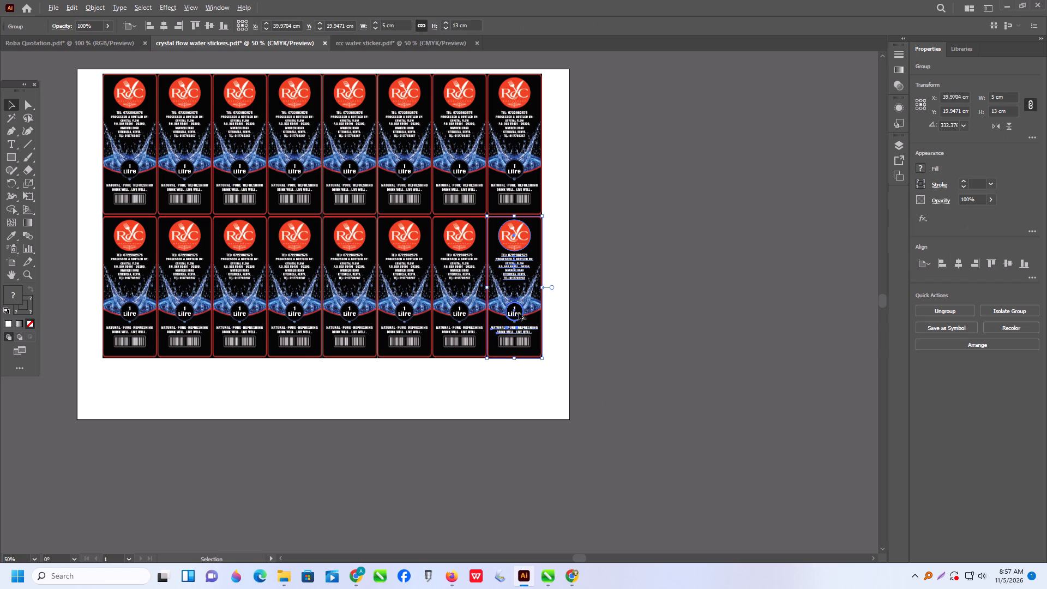
pyautogui.keyDown('alt'); pyautogui.moveTo(519, 313); pyautogui.dragTo(734, 381); pyautogui.keyUp('alt')
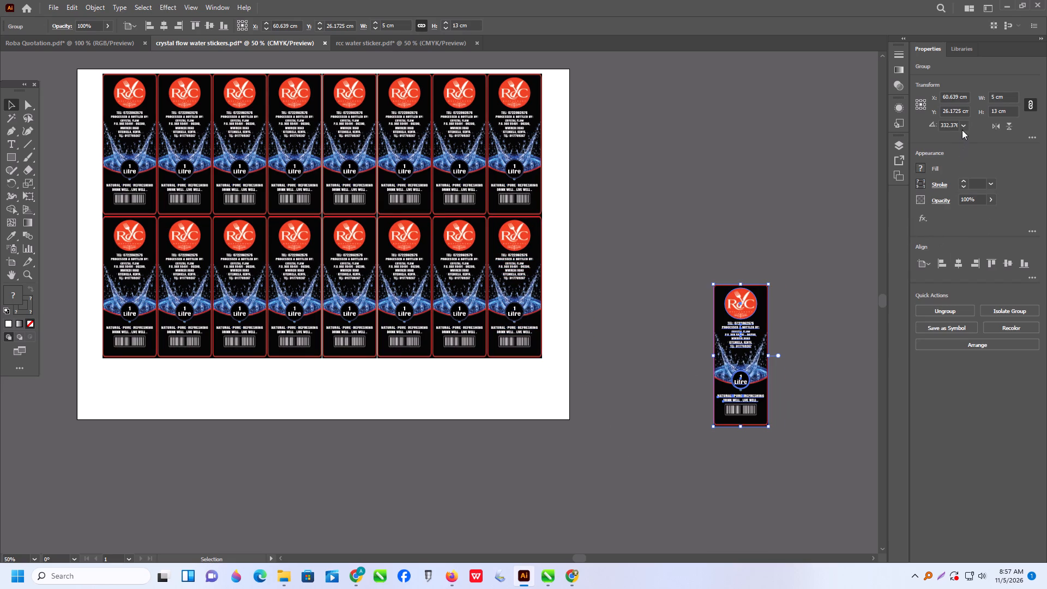
pyautogui.click(622, 184)
# Move the single 1 Litre sticker copy to the empty canvas just below the artboard.
pyautogui.keyDown('alt'); pyautogui.scroll(3, 350, 209); pyautogui.keyUp('alt')
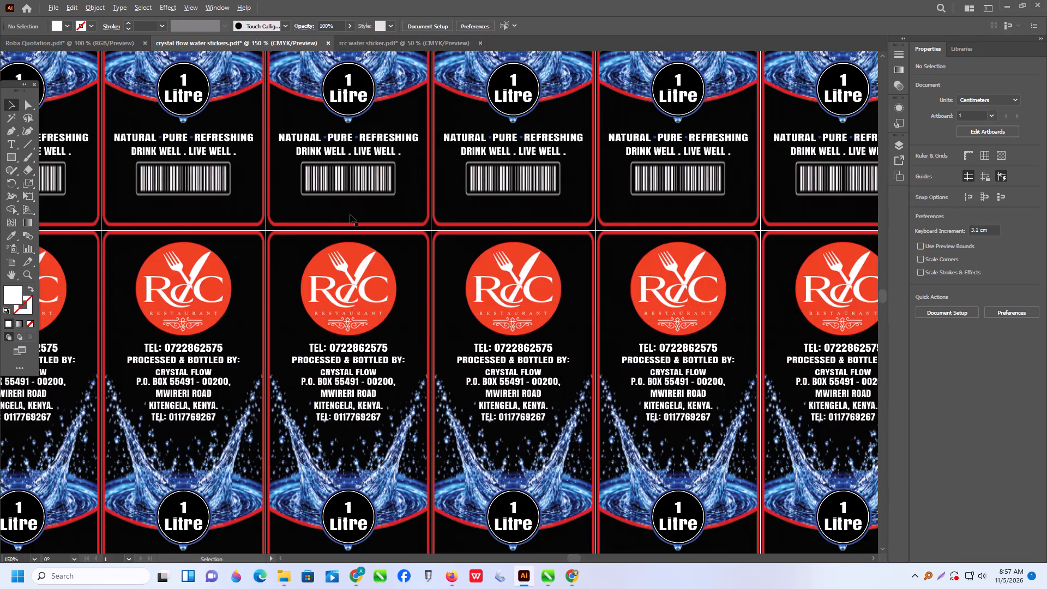
pyautogui.keyDown('alt'); pyautogui.scroll(-6, 350, 214); pyautogui.keyUp('alt')
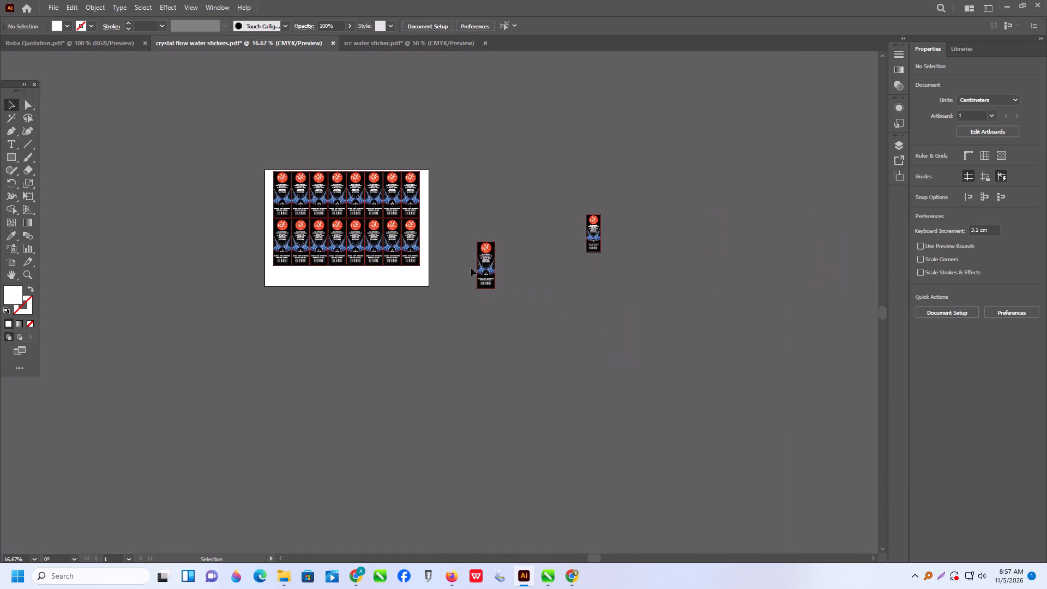
pyautogui.moveTo(482, 264); pyautogui.dragTo(369, 313)
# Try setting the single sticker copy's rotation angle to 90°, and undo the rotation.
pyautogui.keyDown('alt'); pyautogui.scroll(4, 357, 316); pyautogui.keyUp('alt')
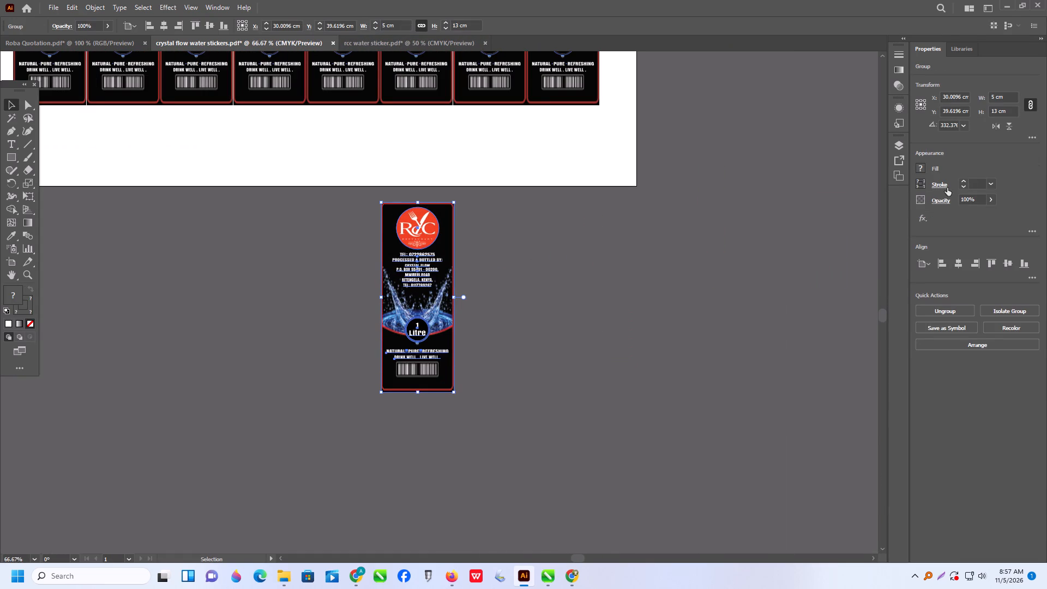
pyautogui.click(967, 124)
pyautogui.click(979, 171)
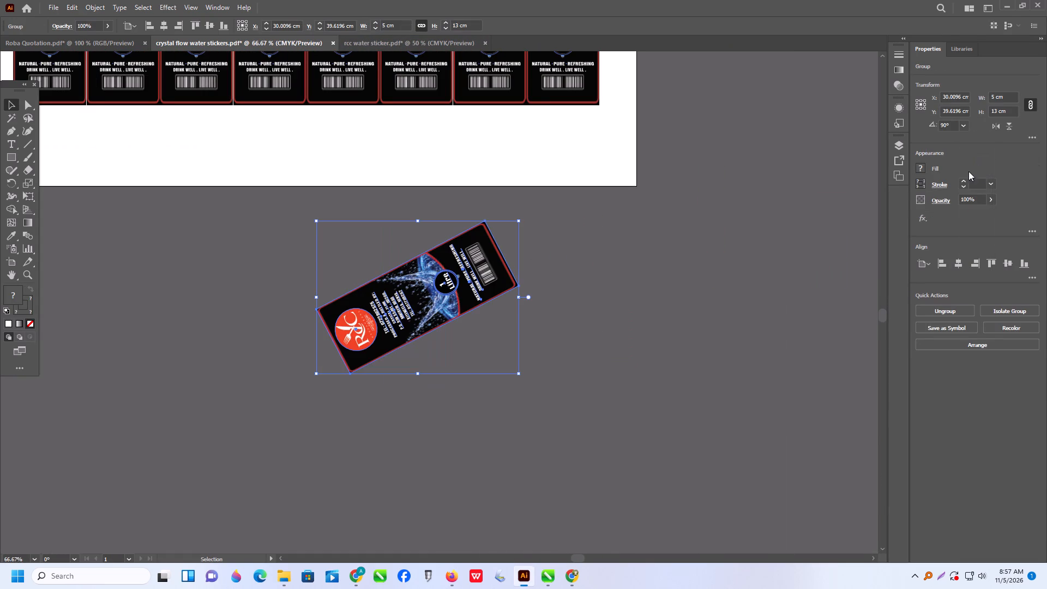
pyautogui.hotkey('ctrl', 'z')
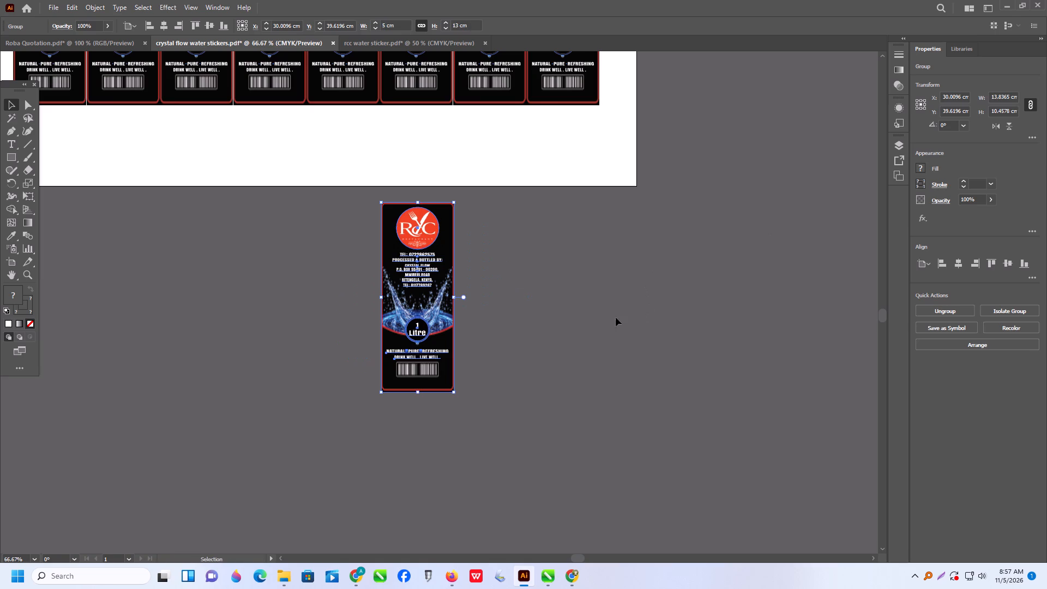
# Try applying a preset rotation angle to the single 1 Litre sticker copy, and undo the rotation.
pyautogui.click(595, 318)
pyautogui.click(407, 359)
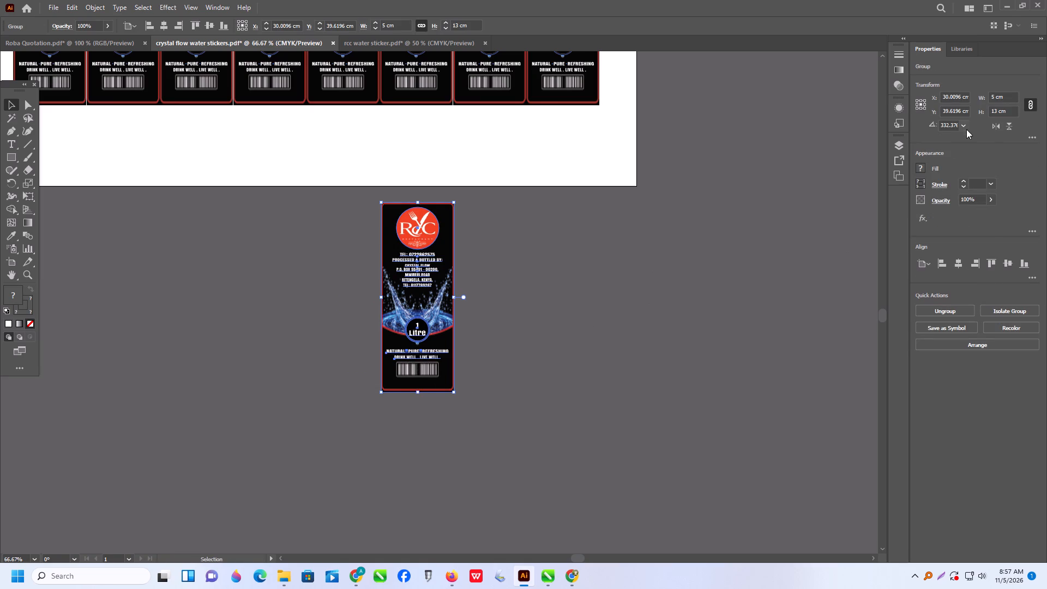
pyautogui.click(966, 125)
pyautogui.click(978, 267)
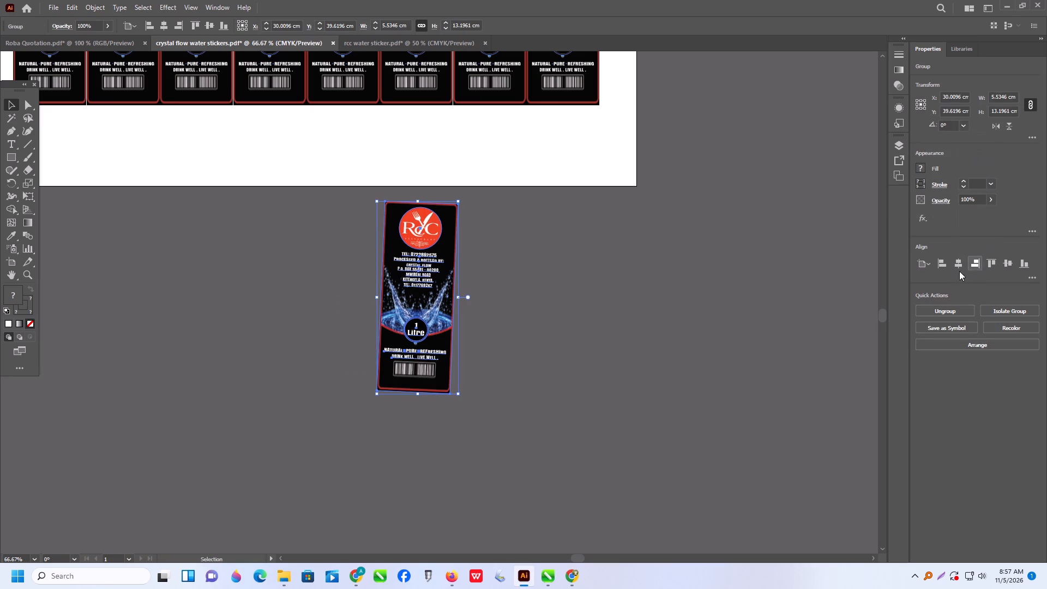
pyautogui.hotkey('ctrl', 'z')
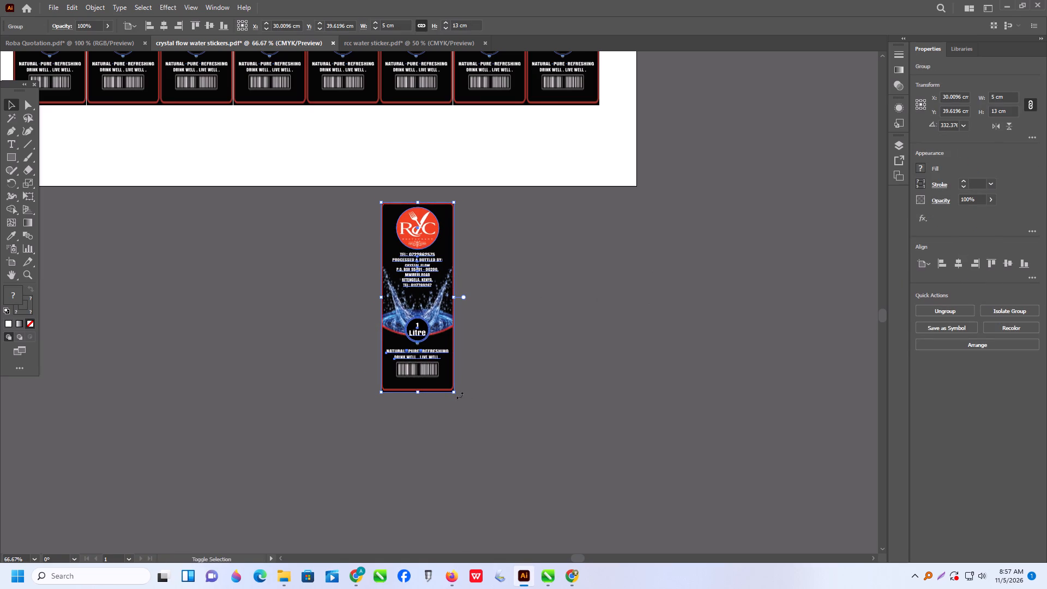
# Rotate the single 1 Litre sticker copy freehand 90° counterclockwise so it lies horizontally.
pyautogui.keyDown('shift'); pyautogui.moveTo(459, 395); pyautogui.dragTo(717, 256); pyautogui.keyUp('shift')
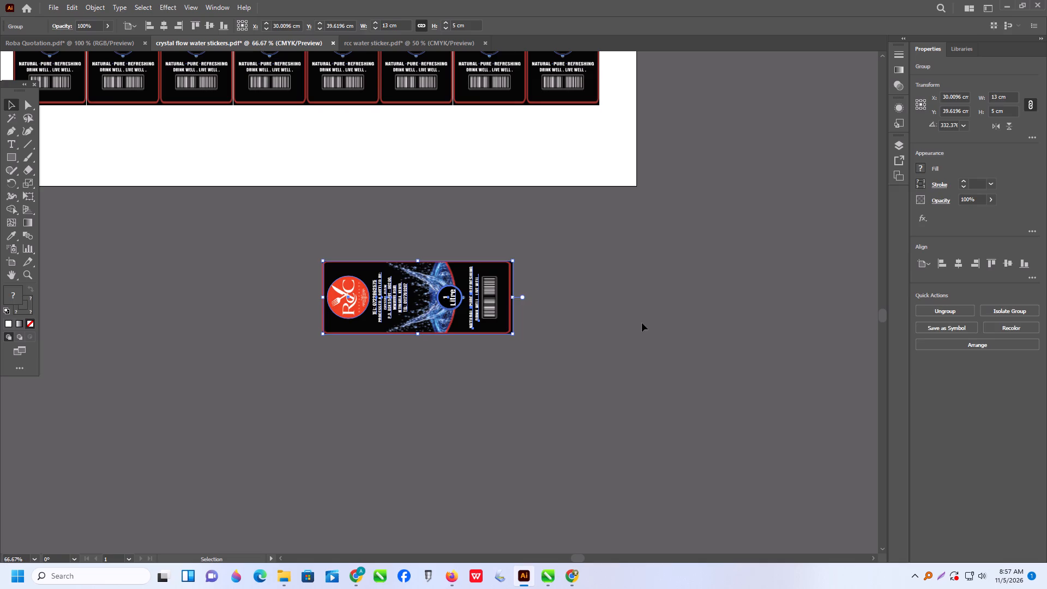
pyautogui.click(642, 323)
# Move the horizontal sticker into the empty strip below the lower sticker row, flush with the row's left edge.
pyautogui.keyDown('alt'); pyautogui.scroll(-3, 377, 306); pyautogui.keyUp('alt')
pyautogui.moveTo(422, 302); pyautogui.dragTo(318, 248)
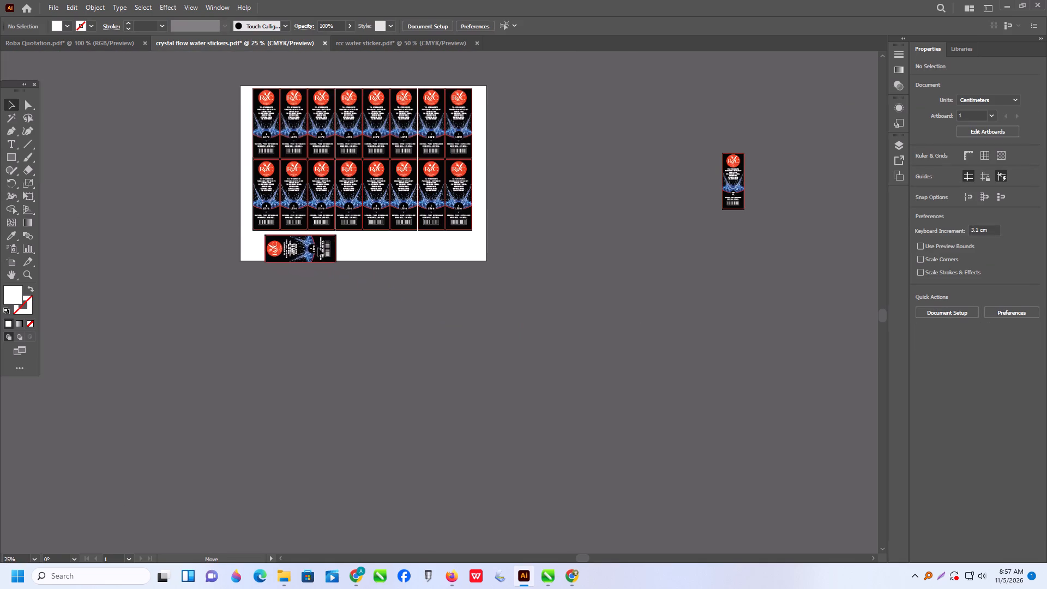
pyautogui.moveTo(318, 248); pyautogui.dragTo(306, 244)
pyautogui.keyDown('alt'); pyautogui.scroll(4, 297, 244); pyautogui.keyUp('alt')
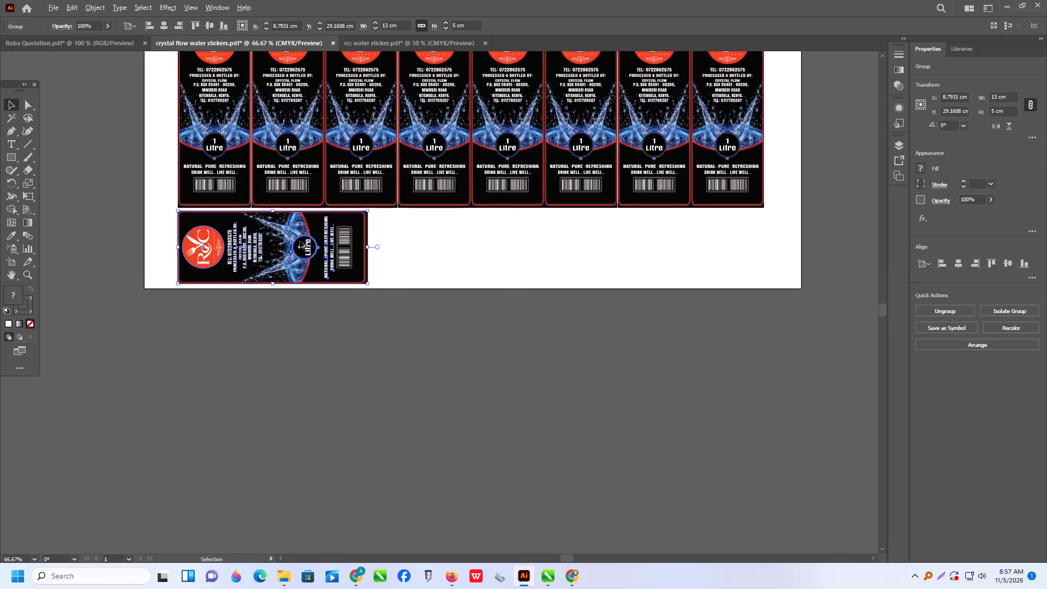
pyautogui.click(304, 242)
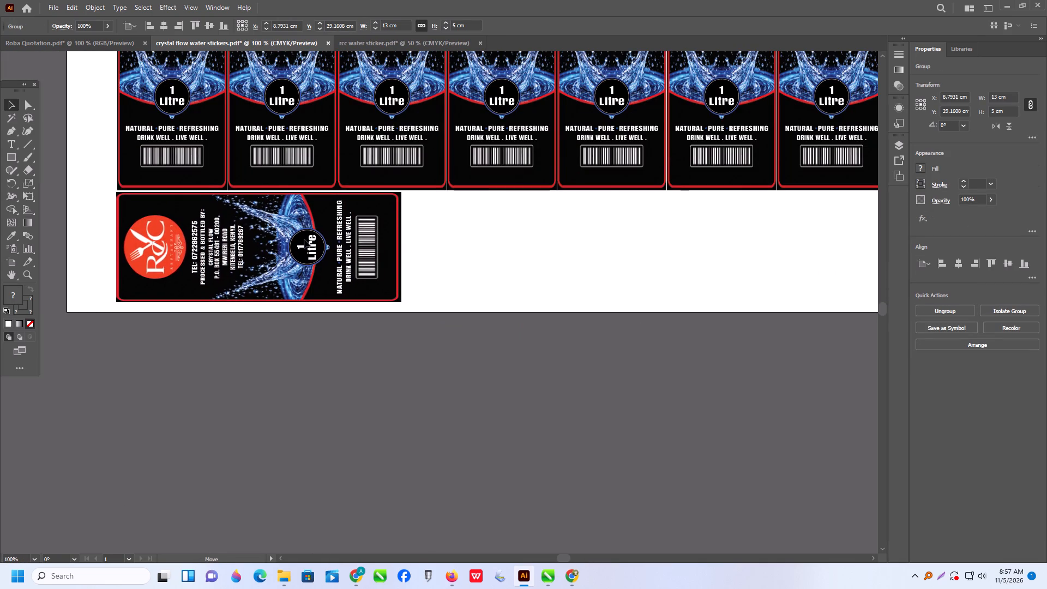
# Duplicate the horizontal sticker twice sideways to form a bottom row of three with narrow gaps.
pyautogui.keyDown('alt'); pyautogui.scroll(-1, 305, 239); pyautogui.keyUp('alt')
pyautogui.keyDown('alt'); pyautogui.moveTo(328, 243); pyautogui.dragTo(428, 242); pyautogui.keyUp('alt')
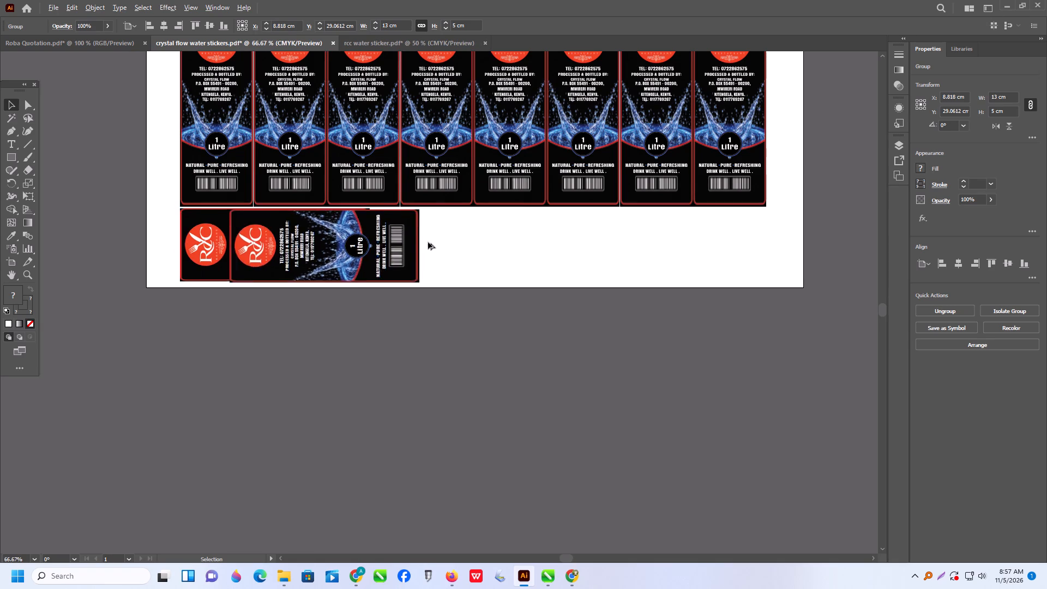
pyautogui.keyDown('alt'); pyautogui.moveTo(428, 242); pyautogui.dragTo(519, 247); pyautogui.keyUp('alt')
pyautogui.hotkey('ctrl', 'd')
pyautogui.keyDown('alt'); pyautogui.scroll(-2, 472, 388); pyautogui.keyUp('alt')
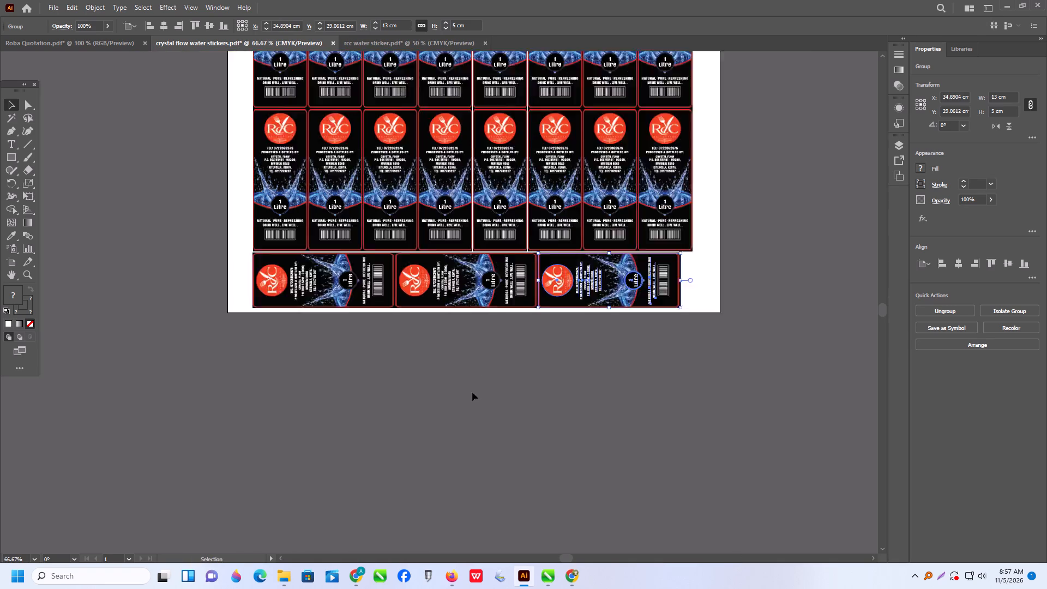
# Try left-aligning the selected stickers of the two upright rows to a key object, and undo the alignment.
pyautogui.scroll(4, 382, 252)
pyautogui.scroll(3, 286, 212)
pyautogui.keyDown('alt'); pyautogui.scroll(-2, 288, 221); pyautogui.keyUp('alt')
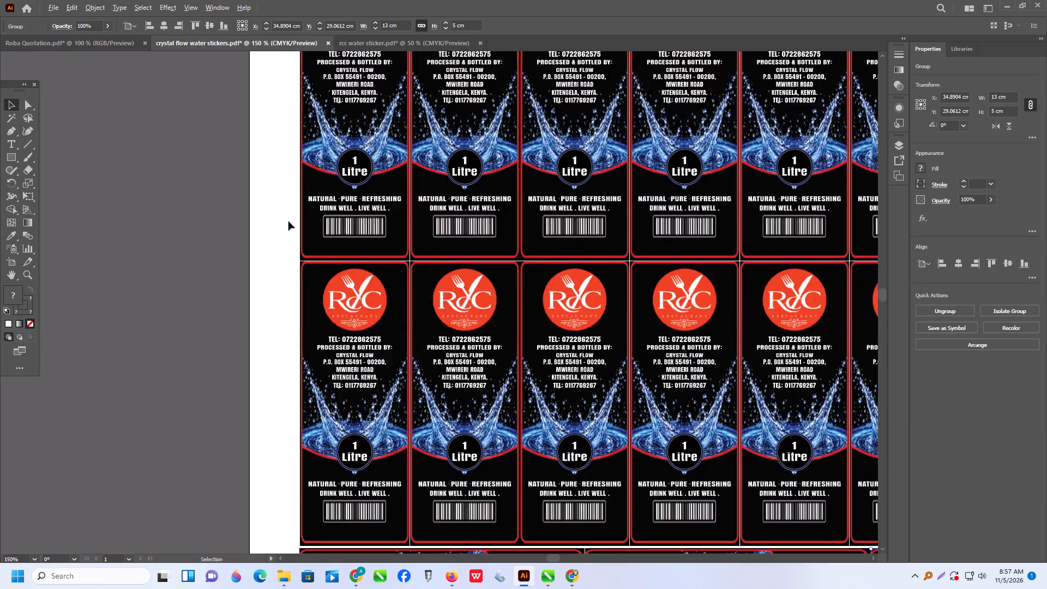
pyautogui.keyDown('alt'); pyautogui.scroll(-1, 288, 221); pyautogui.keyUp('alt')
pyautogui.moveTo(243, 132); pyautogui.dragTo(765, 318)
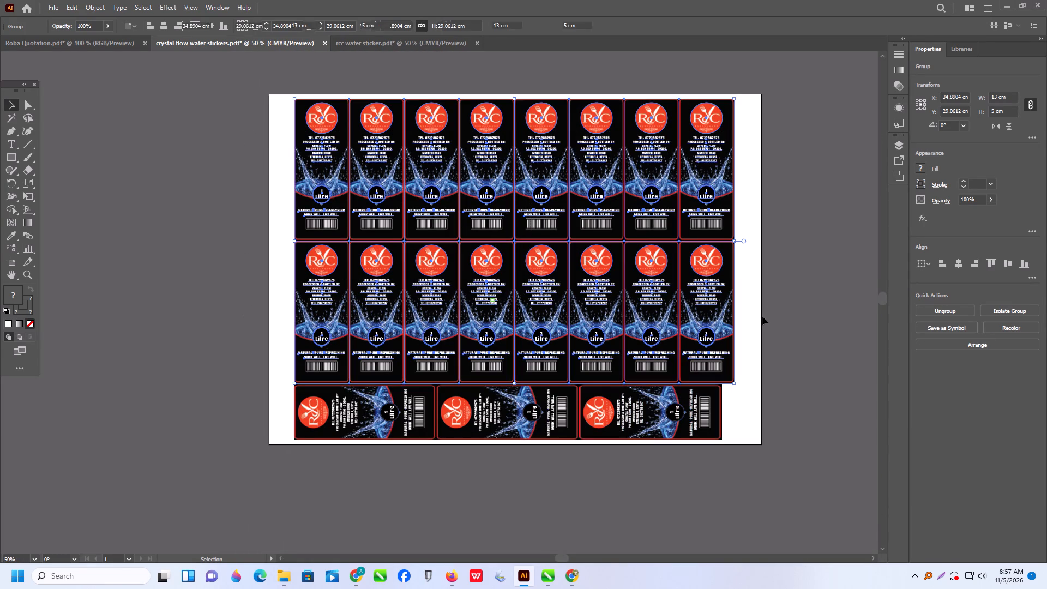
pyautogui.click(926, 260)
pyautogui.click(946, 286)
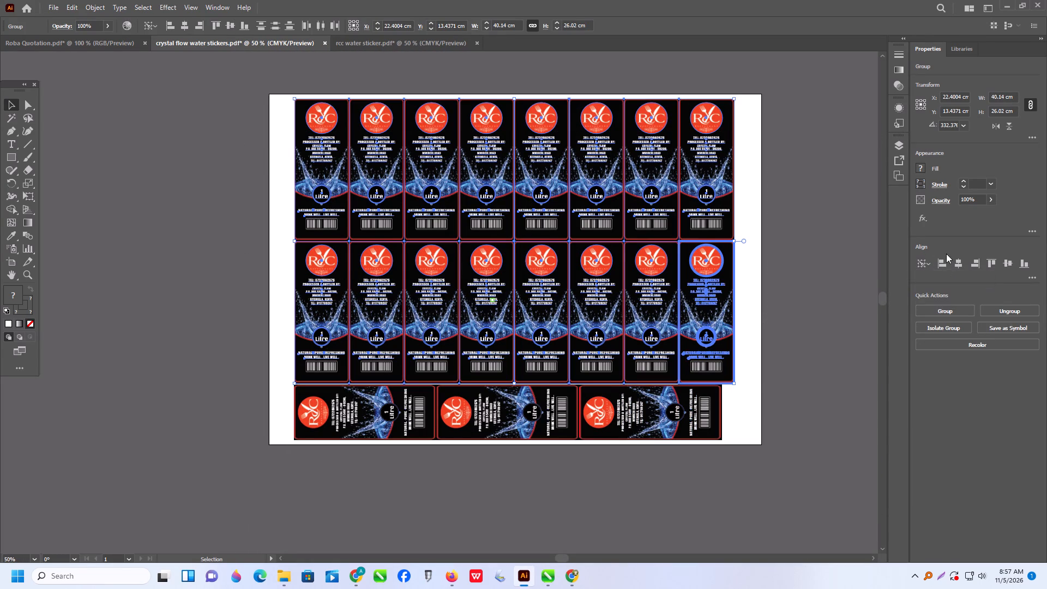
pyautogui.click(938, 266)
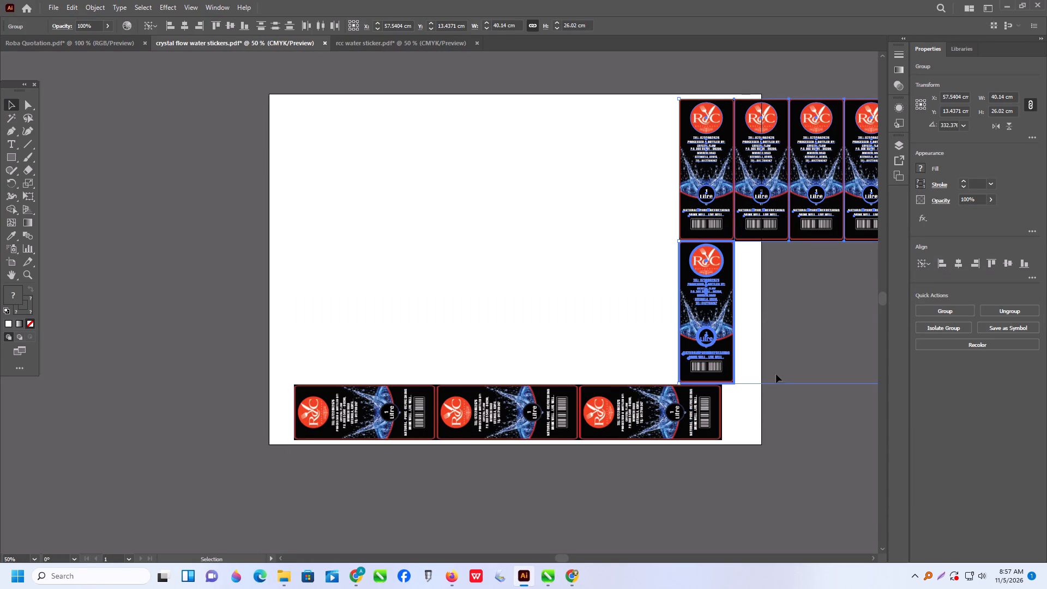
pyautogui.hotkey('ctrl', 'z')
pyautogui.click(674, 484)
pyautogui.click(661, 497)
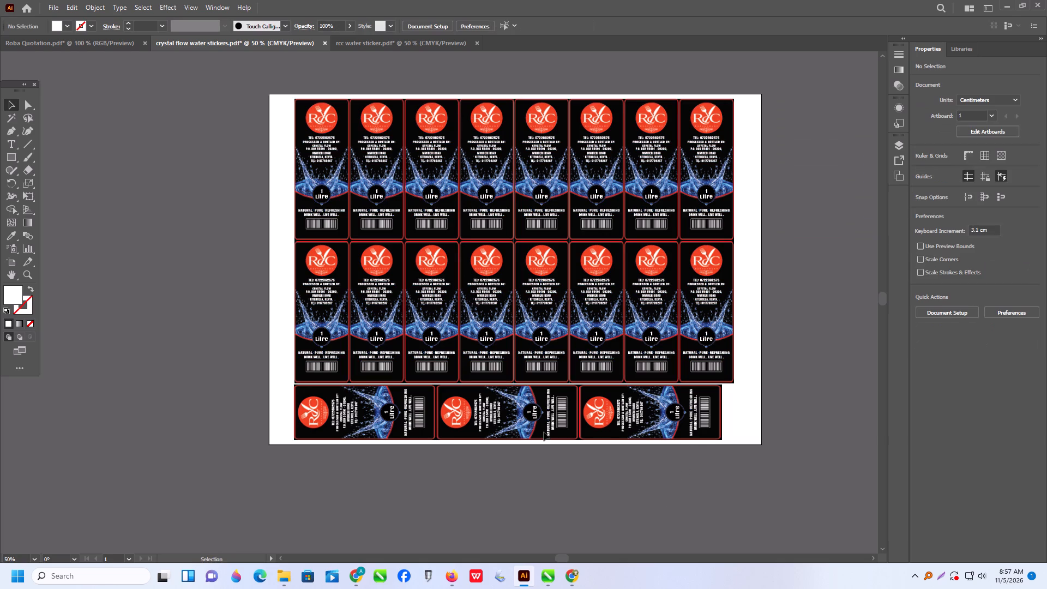
# Group the eight upright stickers of the lower row.
pyautogui.moveTo(242, 280); pyautogui.dragTo(931, 321)
pyautogui.hotkey('ctrl', 'g')
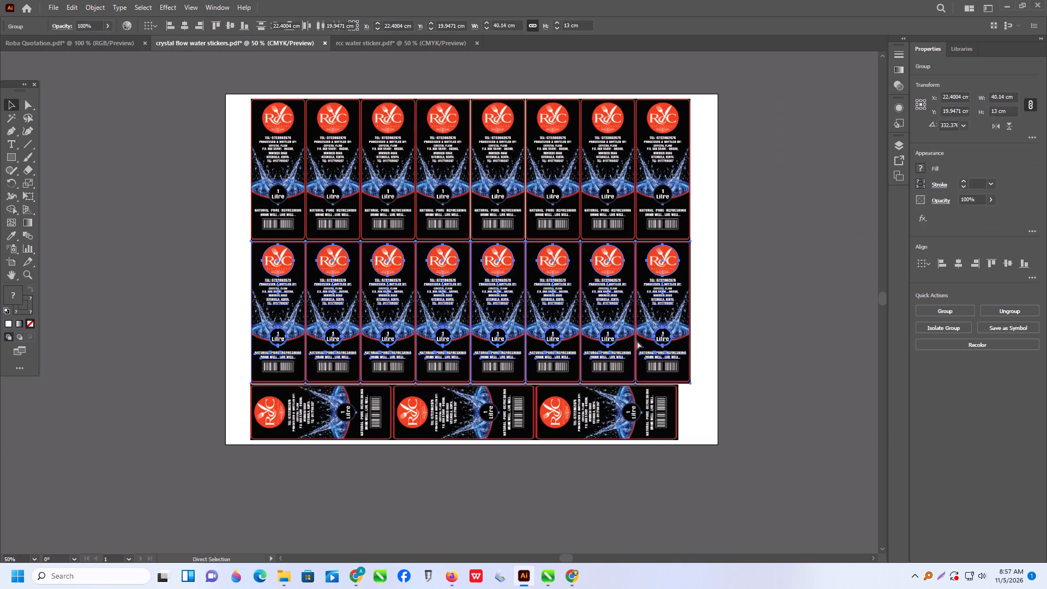
# Left-align the top sticker row with the lower upright row as the key object.
pyautogui.keyDown('shift'); pyautogui.click(288, 146); pyautogui.keyUp('shift')
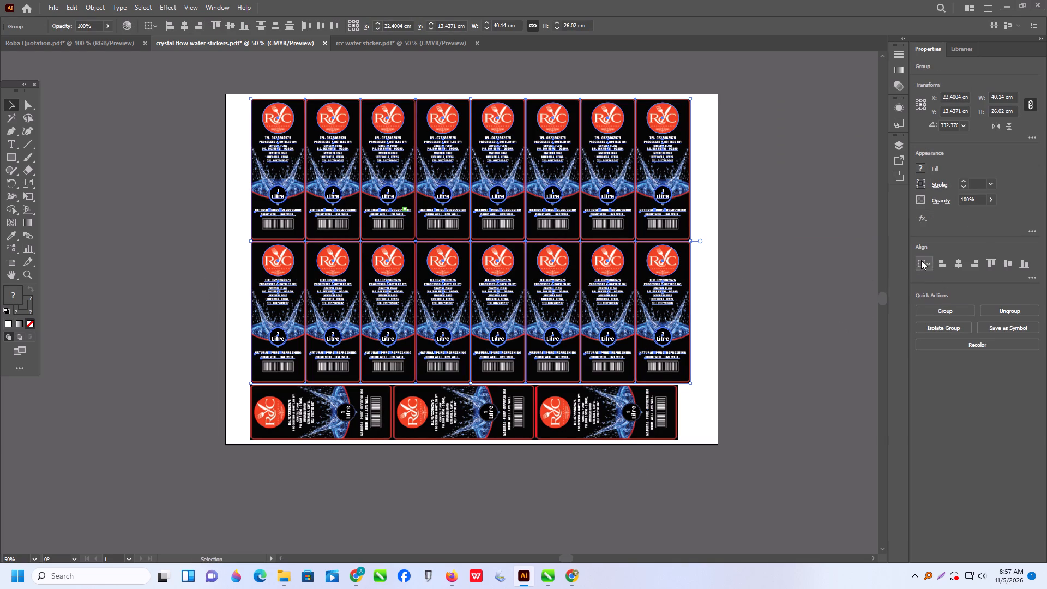
pyautogui.click(921, 260)
pyautogui.click(930, 288)
pyautogui.click(947, 265)
pyautogui.click(819, 271)
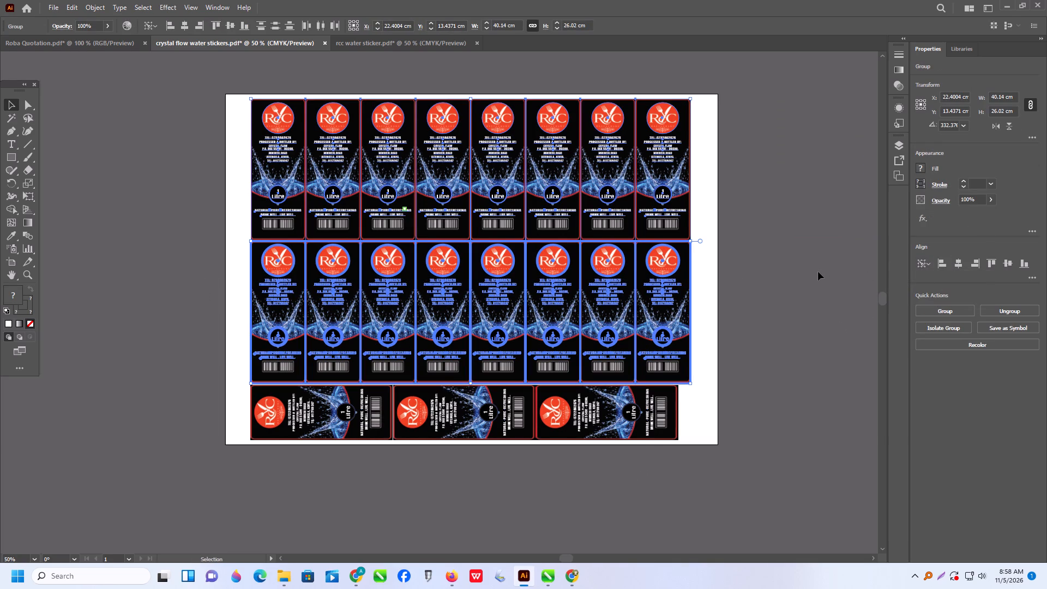
# Distribute the three horizontal stickers with 0.02 cm horizontal spacing, using the last one as the key object.
pyautogui.keyDown('alt'); pyautogui.scroll(1, 376, 424); pyautogui.keyUp('alt')
pyautogui.moveTo(175, 417); pyautogui.dragTo(834, 422)
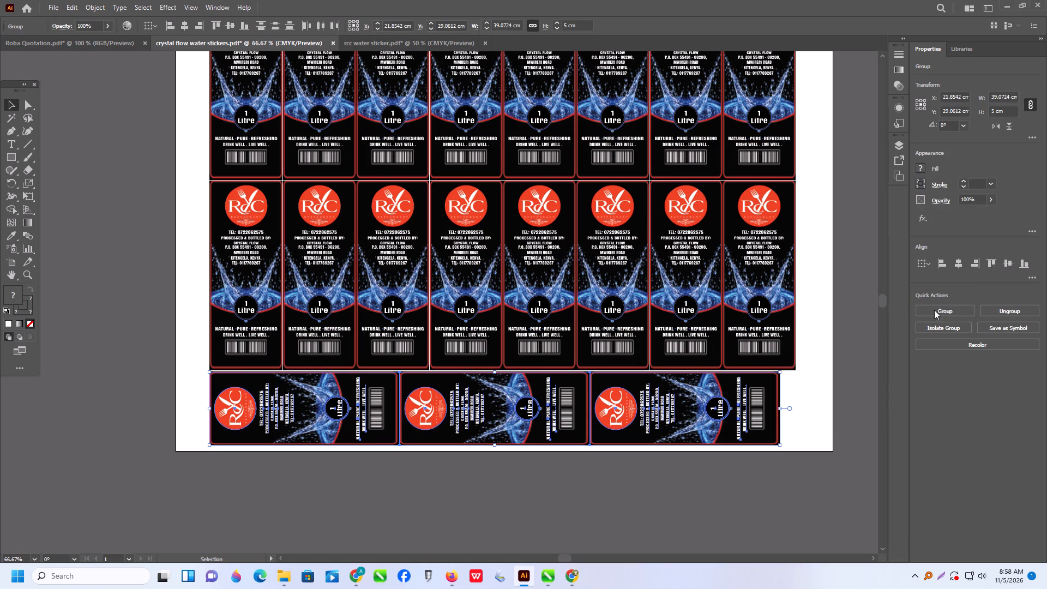
pyautogui.click(1034, 274)
pyautogui.click(1027, 369)
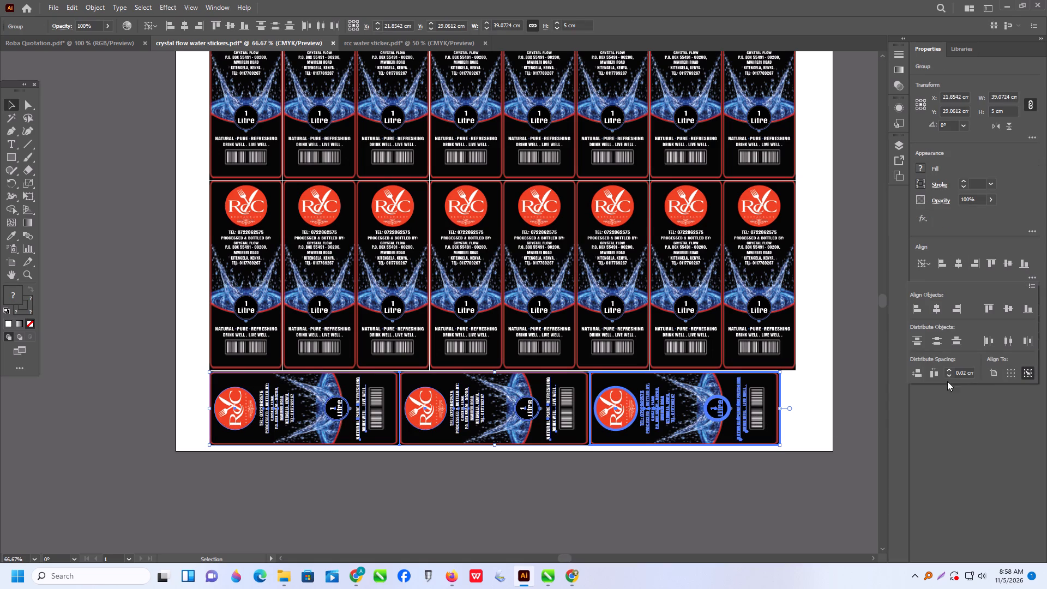
pyautogui.click(936, 373)
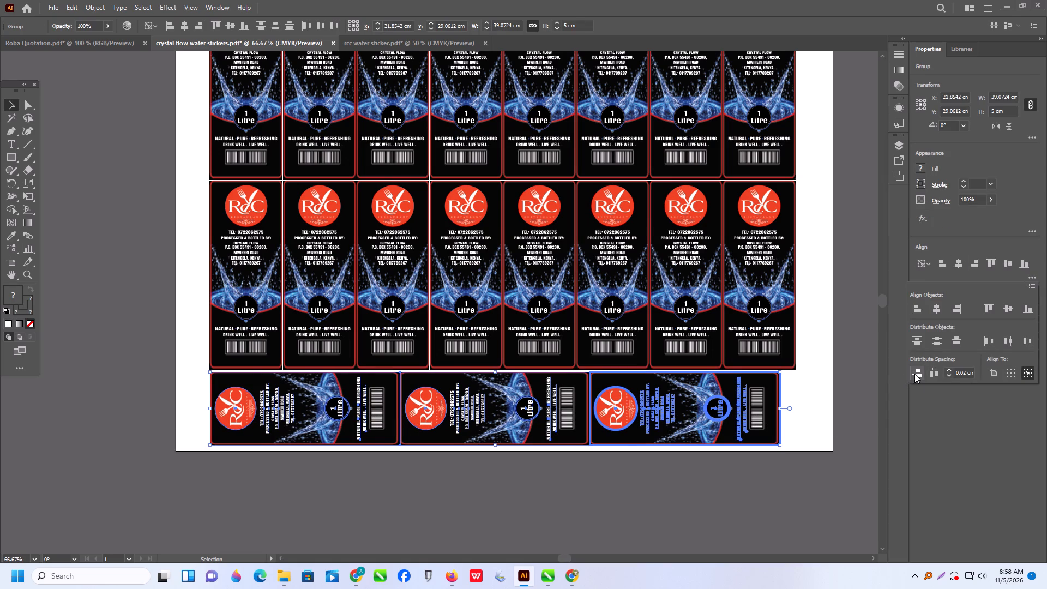
pyautogui.click(558, 482)
pyautogui.doubleClick(280, 484)
# Align the top edges of the three horizontal stickers to a key object.
pyautogui.moveTo(131, 429); pyautogui.dragTo(804, 478)
pyautogui.click(928, 266)
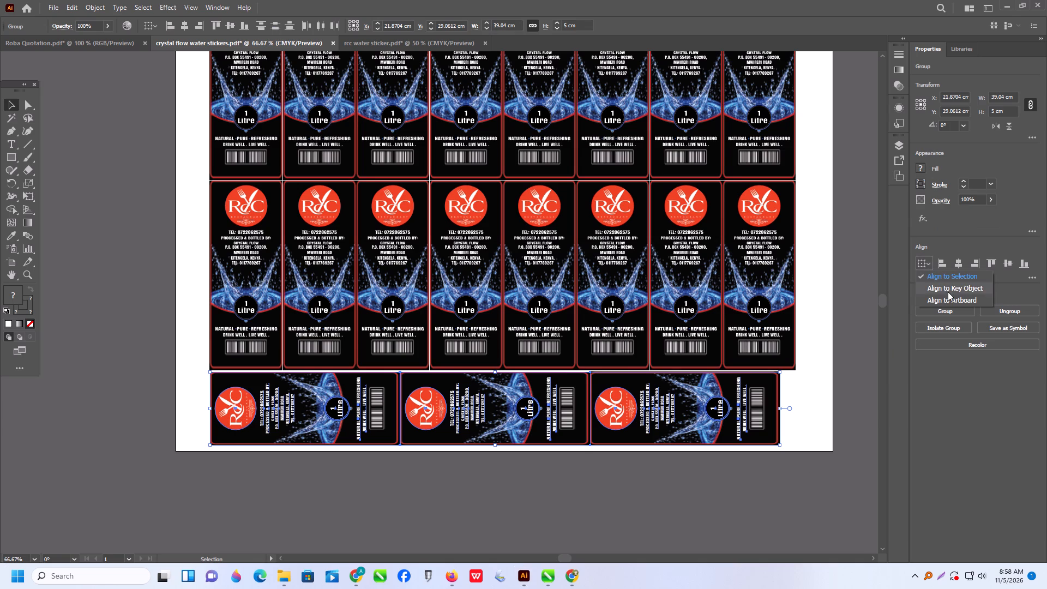
pyautogui.click(952, 287)
pyautogui.click(992, 261)
pyautogui.click(829, 423)
pyautogui.click(500, 477)
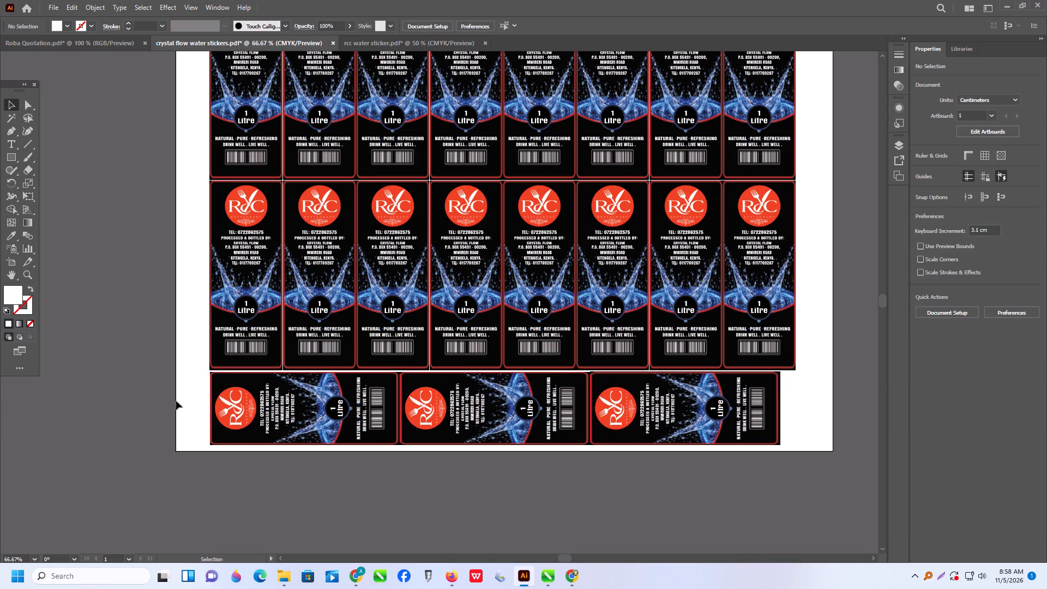
# Group the three horizontal stickers of the bottom row.
pyautogui.moveTo(135, 388); pyautogui.dragTo(919, 515)
pyautogui.hotkey('ctrl', 'g')
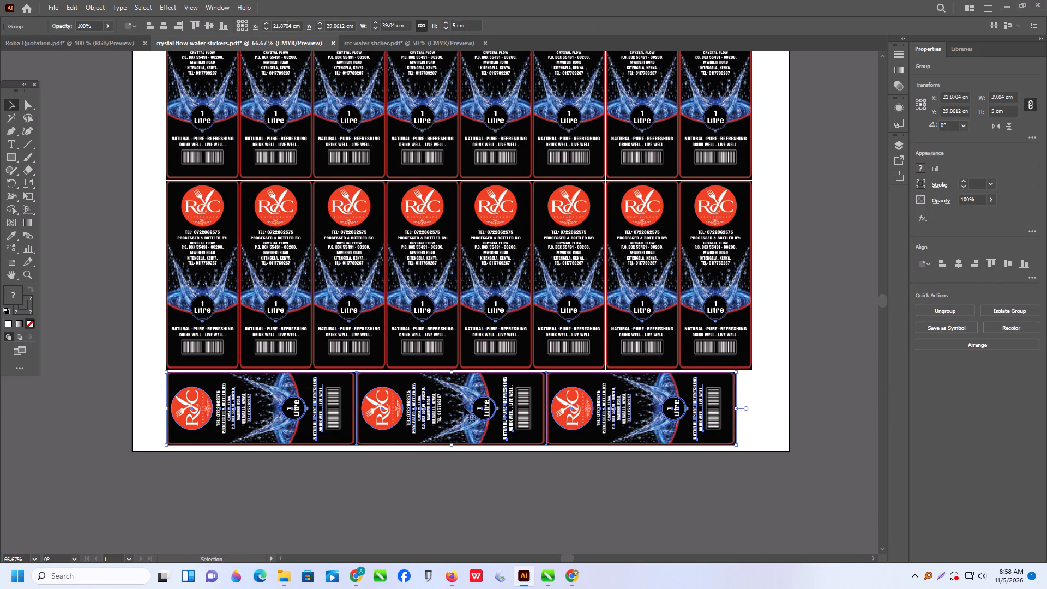
# Left-align both upright sticker rows to the grouped horizontal row as the key object.
pyautogui.scroll(4, 440, 404)
pyautogui.keyDown('shift'); pyautogui.click(412, 339); pyautogui.keyUp('shift')
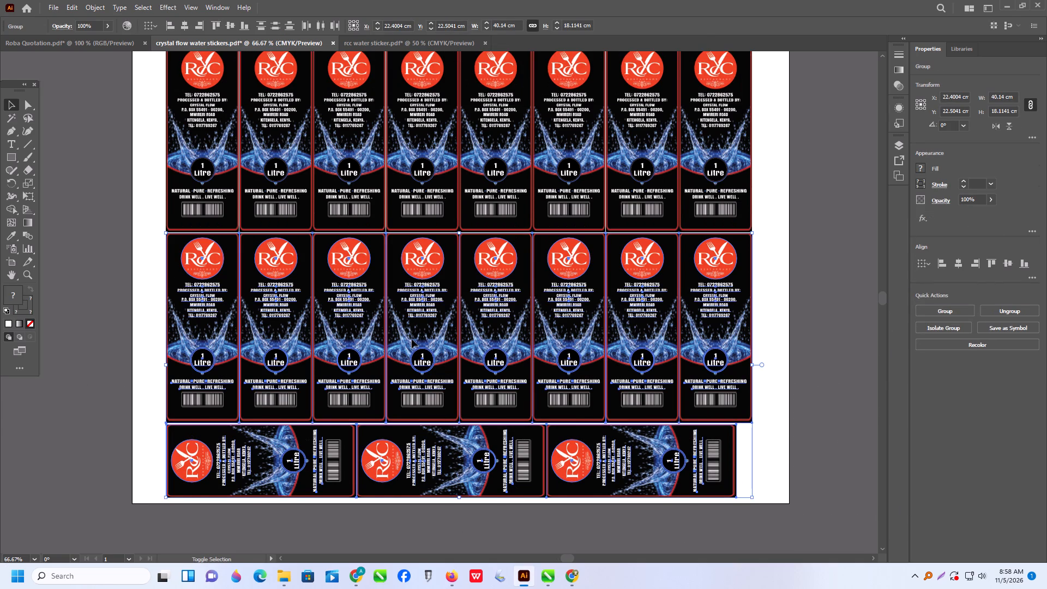
pyautogui.keyDown('shift'); pyautogui.click(369, 143); pyautogui.keyUp('shift')
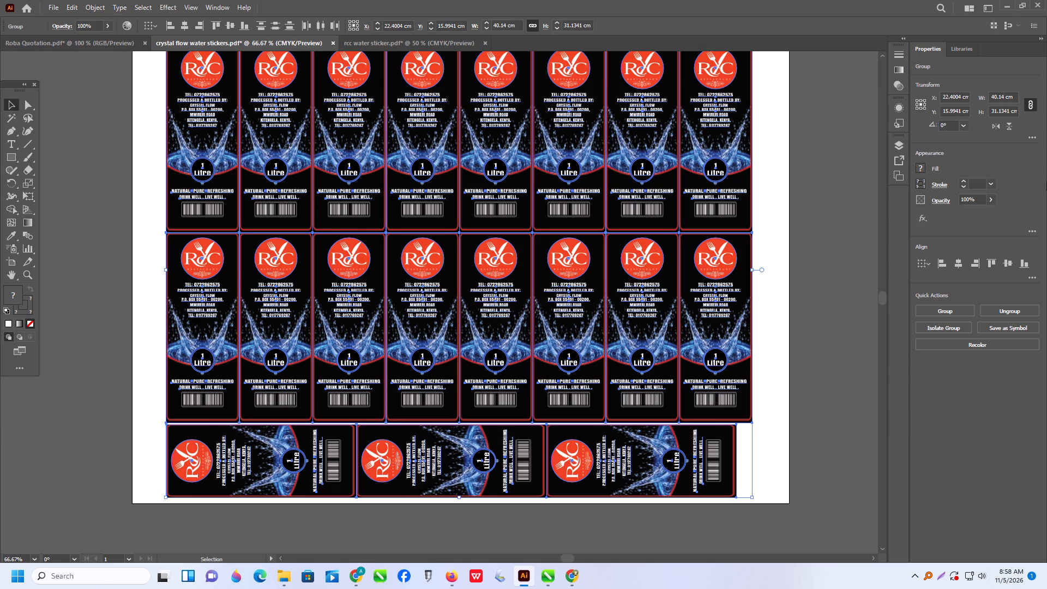
pyautogui.click(1036, 277)
pyautogui.click(1026, 375)
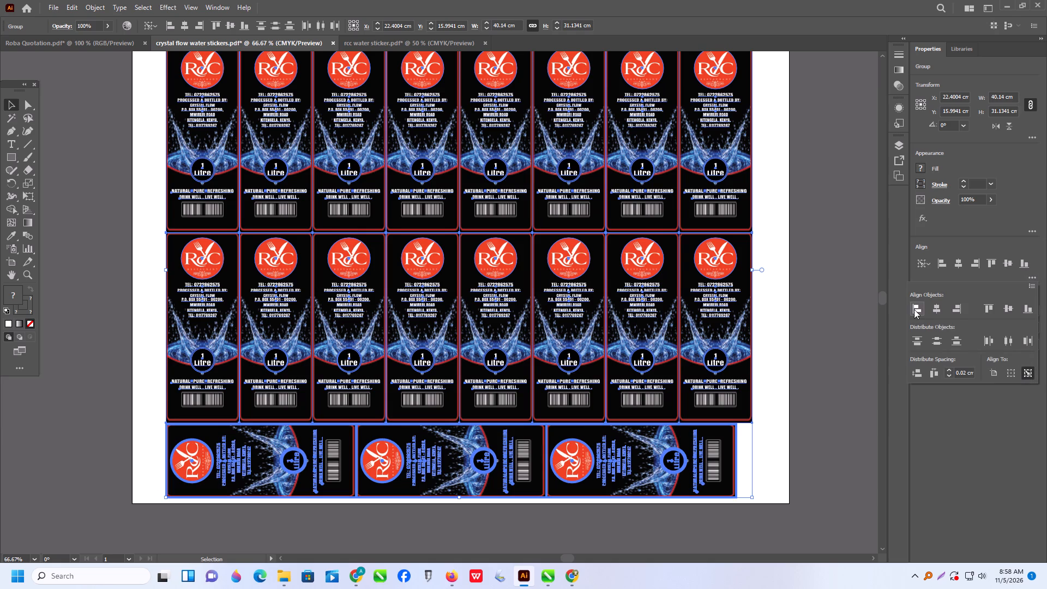
pyautogui.click(917, 309)
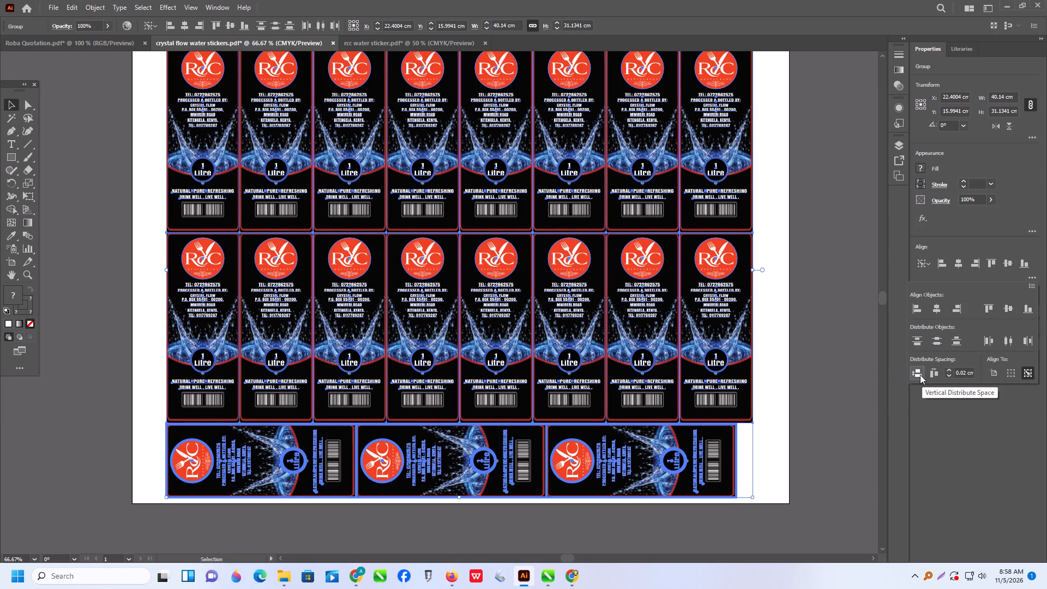
pyautogui.click(925, 374)
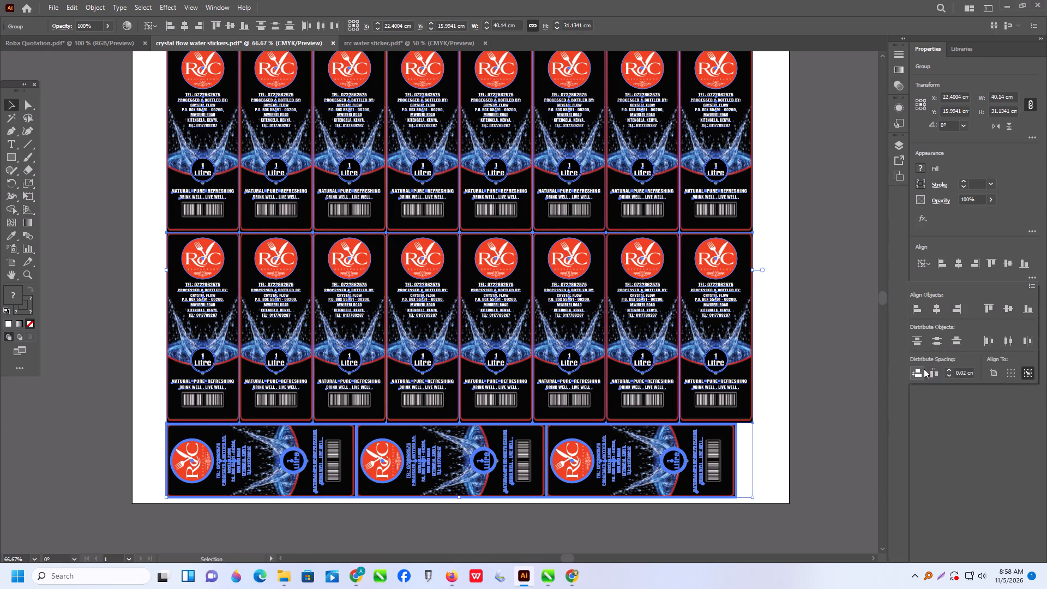
pyautogui.click(816, 362)
# Examine the gaps between the upright sticker rows and the horizontal bottom row up close.
pyautogui.keyDown('alt'); pyautogui.scroll(3, 464, 466); pyautogui.keyUp('alt')
pyautogui.keyDown('alt'); pyautogui.scroll(1, 496, 350); pyautogui.keyUp('alt')
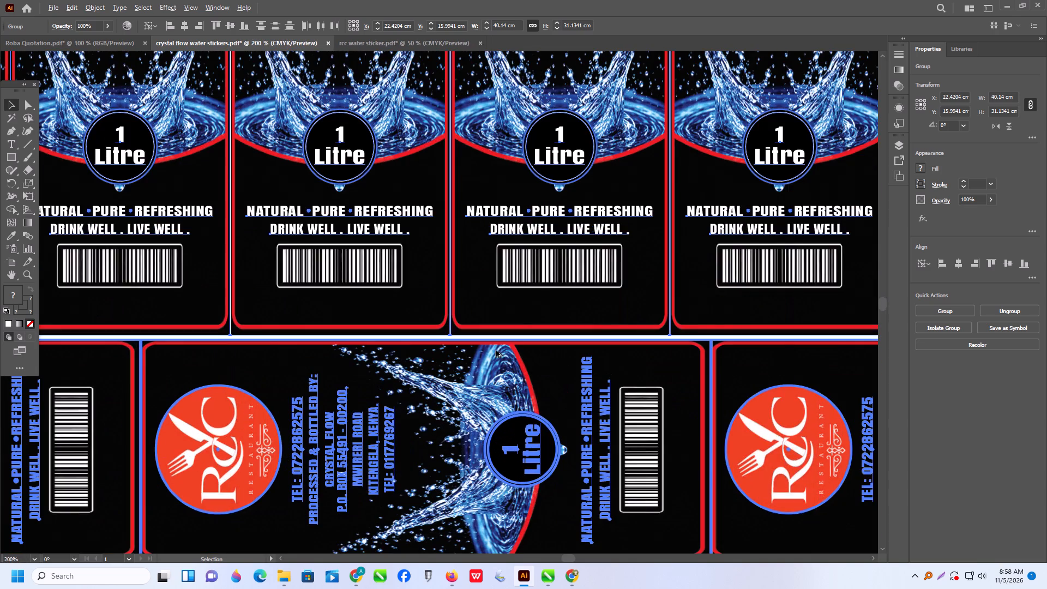
pyautogui.keyDown('alt'); pyautogui.scroll(1, 496, 350); pyautogui.keyUp('alt')
pyautogui.keyDown('alt'); pyautogui.scroll(-5, 497, 350); pyautogui.keyUp('alt')
pyautogui.scroll(2, 547, 123)
pyautogui.keyDown('alt'); pyautogui.scroll(2, 541, 146); pyautogui.keyUp('alt')
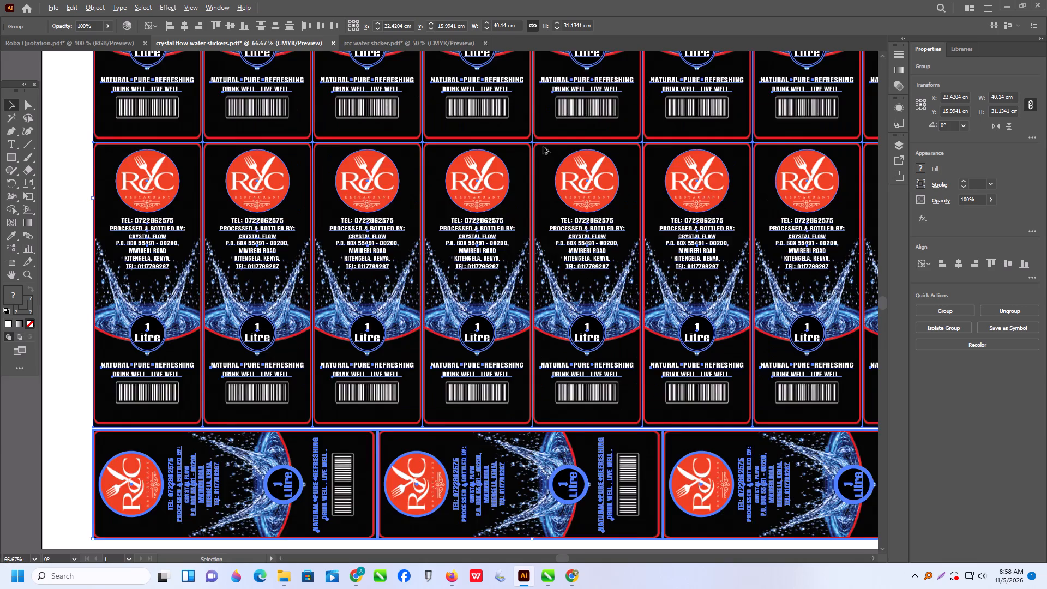
pyautogui.keyDown('alt'); pyautogui.scroll(3, 543, 147); pyautogui.keyUp('alt')
pyautogui.keyDown('alt'); pyautogui.scroll(-5, 552, 137); pyautogui.keyUp('alt')
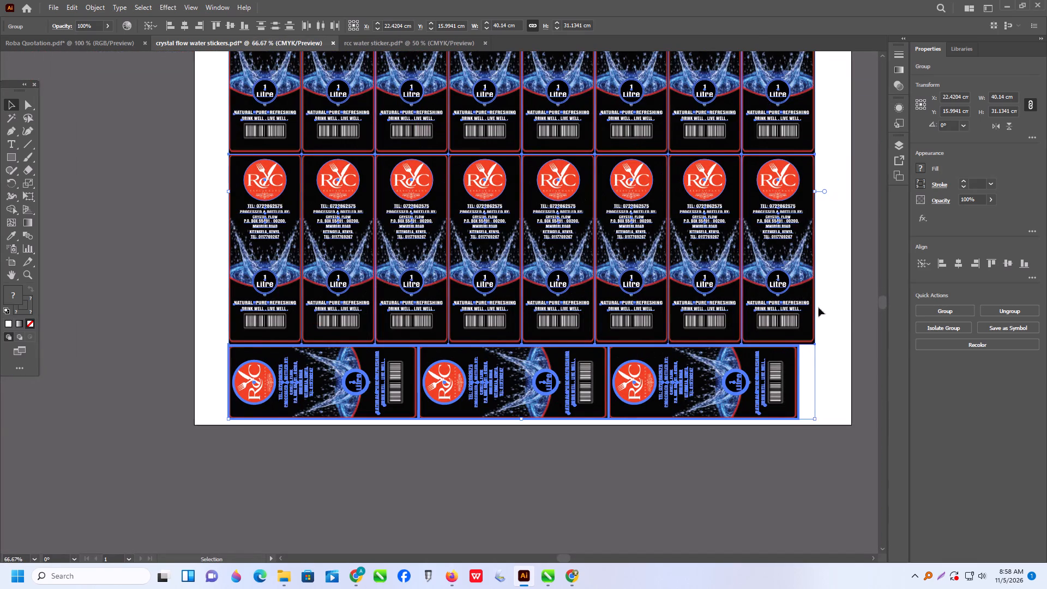
pyautogui.click(843, 305)
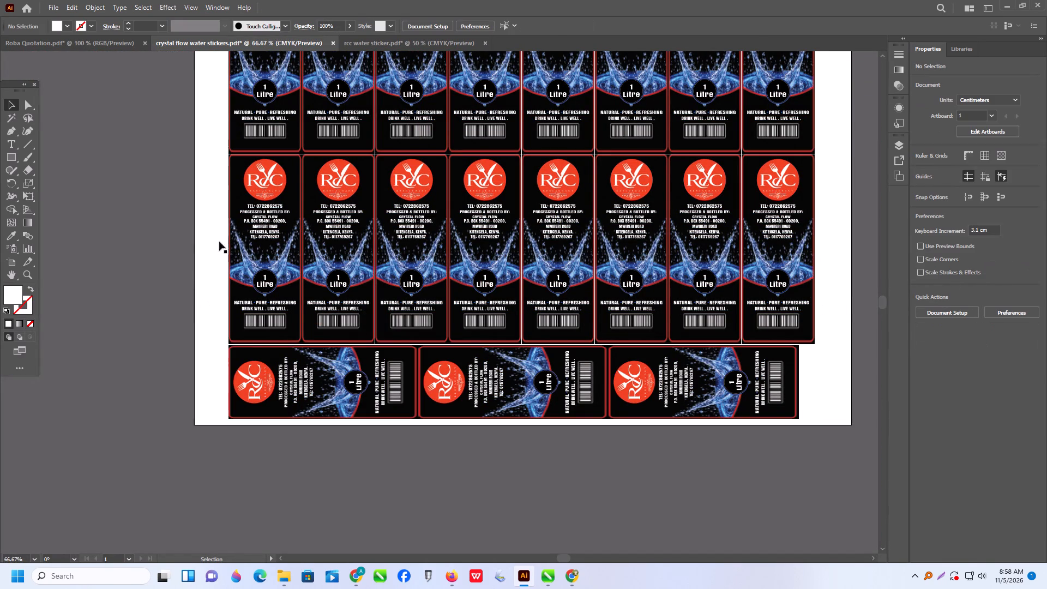
# Distribute all three sticker rows with 0.02 cm vertical spacing, using the horizontal bottom row as the key object.
pyautogui.moveTo(197, 236); pyautogui.dragTo(388, 412)
pyautogui.moveTo(169, 76); pyautogui.dragTo(369, 395)
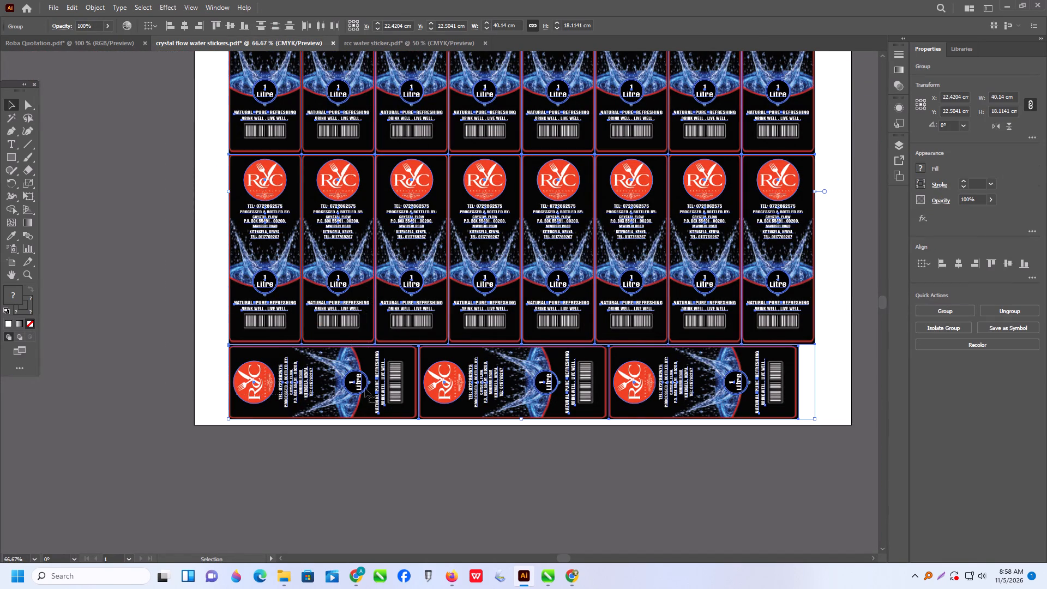
pyautogui.click(1030, 279)
pyautogui.click(1025, 372)
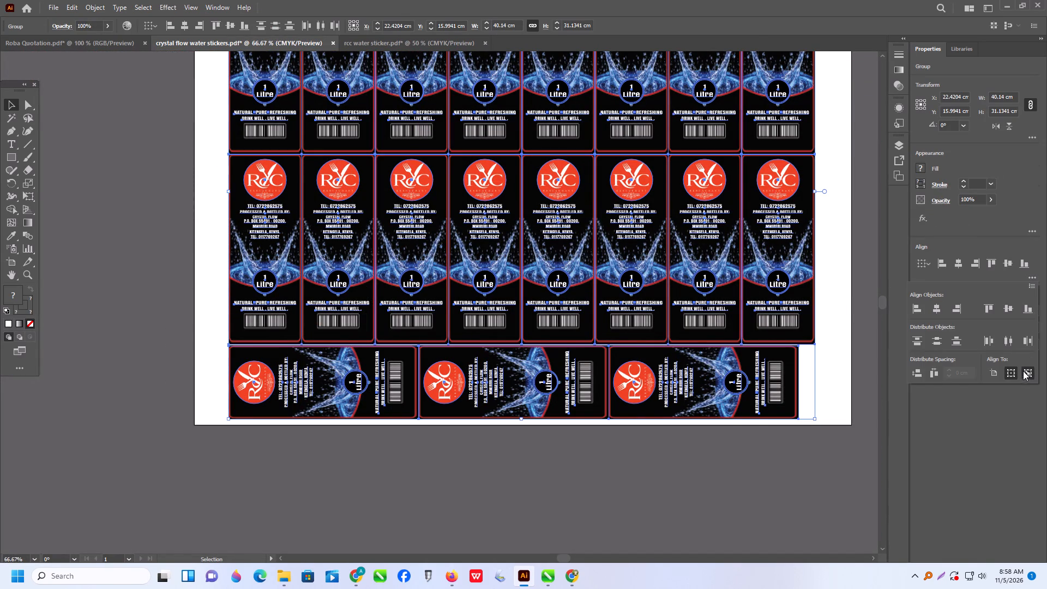
pyautogui.click(919, 375)
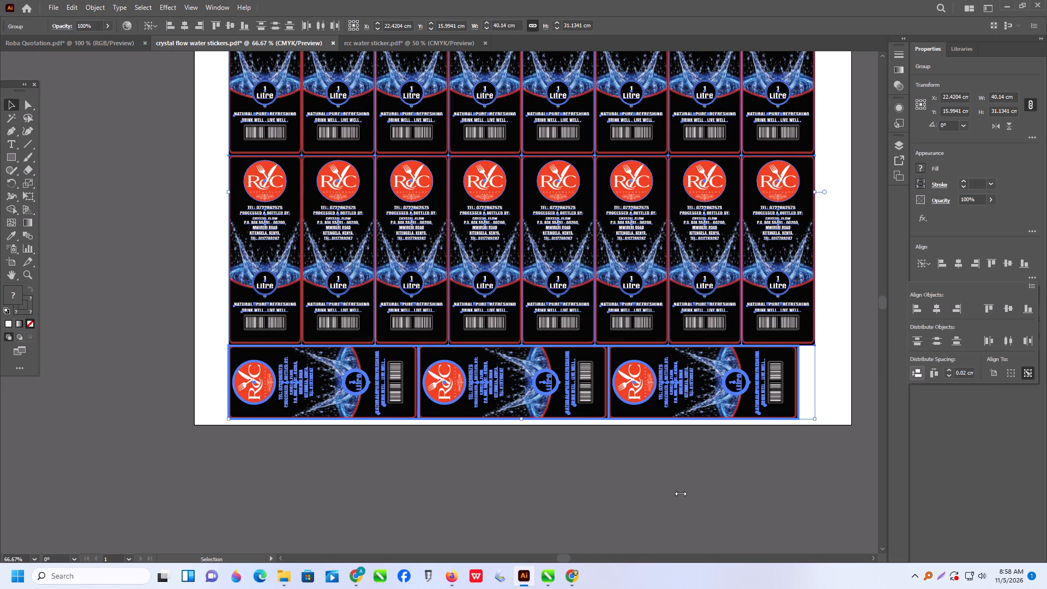
# Group all three rows of 1 Litre stickers and centre the group horizontally and vertically on the artboard.
pyautogui.doubleClick(658, 480)
pyautogui.keyDown('alt'); pyautogui.scroll(5, 514, 322); pyautogui.keyUp('alt')
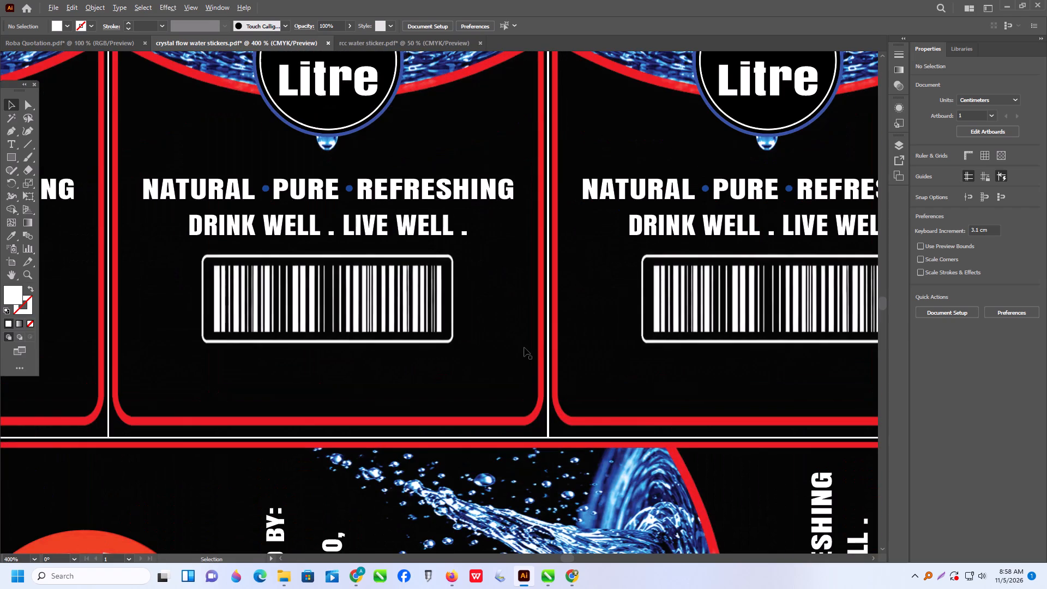
pyautogui.keyDown('alt'); pyautogui.scroll(-6, 524, 350); pyautogui.keyUp('alt')
pyautogui.scroll(1, 362, 181)
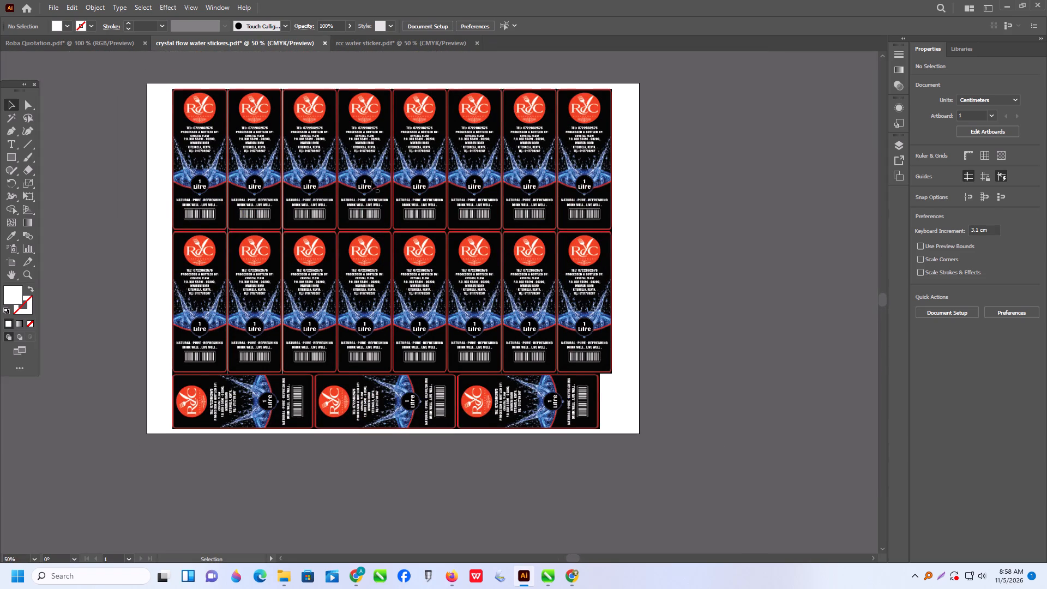
pyautogui.scroll(2, 510, 280)
pyautogui.moveTo(152, 106); pyautogui.dragTo(648, 498)
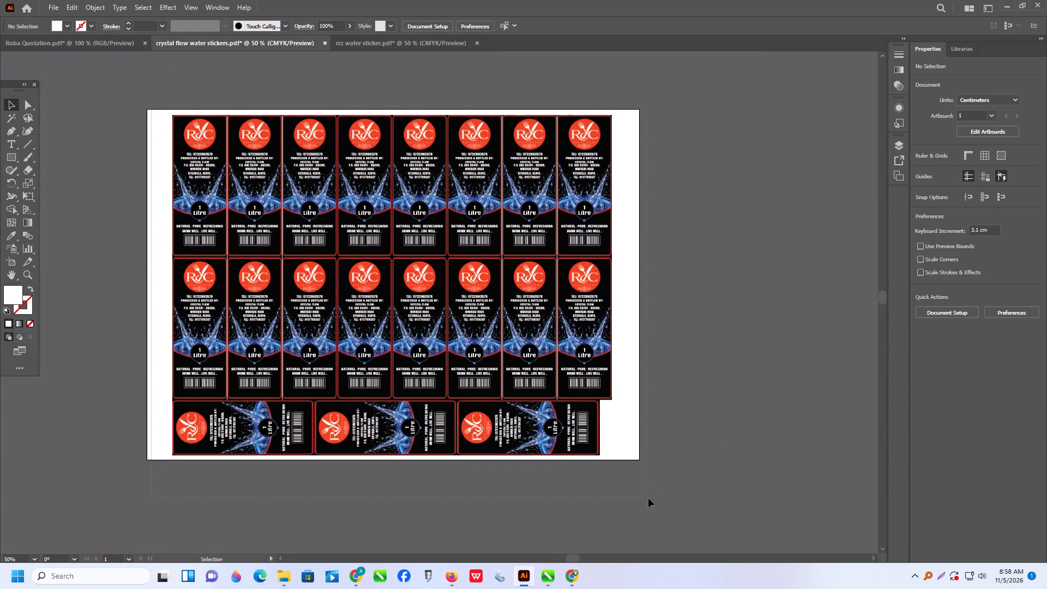
pyautogui.moveTo(648, 498); pyautogui.dragTo(652, 495)
pyautogui.hotkey('ctrl', 'g')
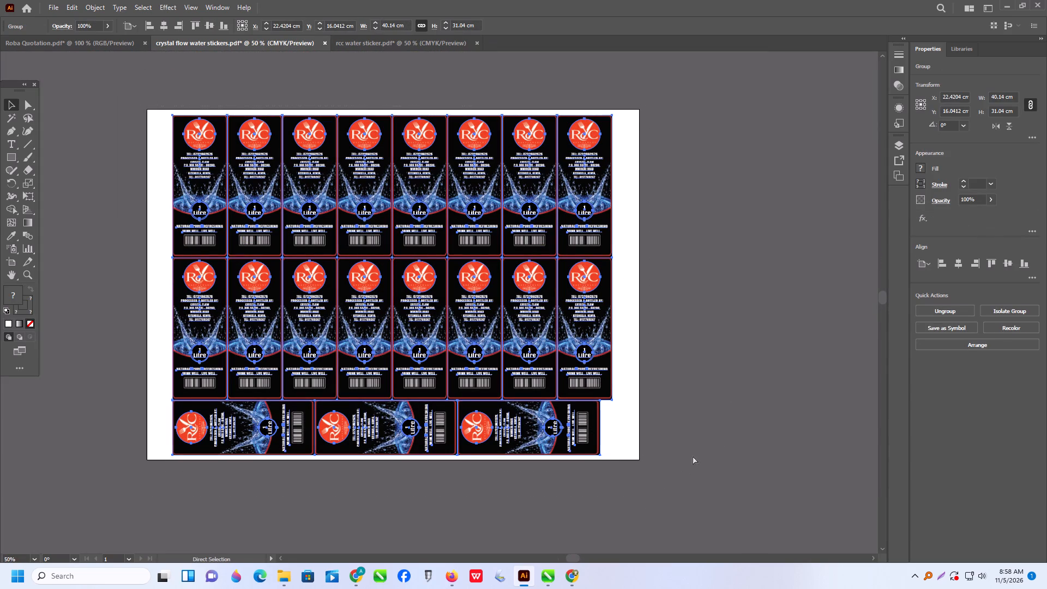
pyautogui.click(954, 263)
pyautogui.click(1006, 265)
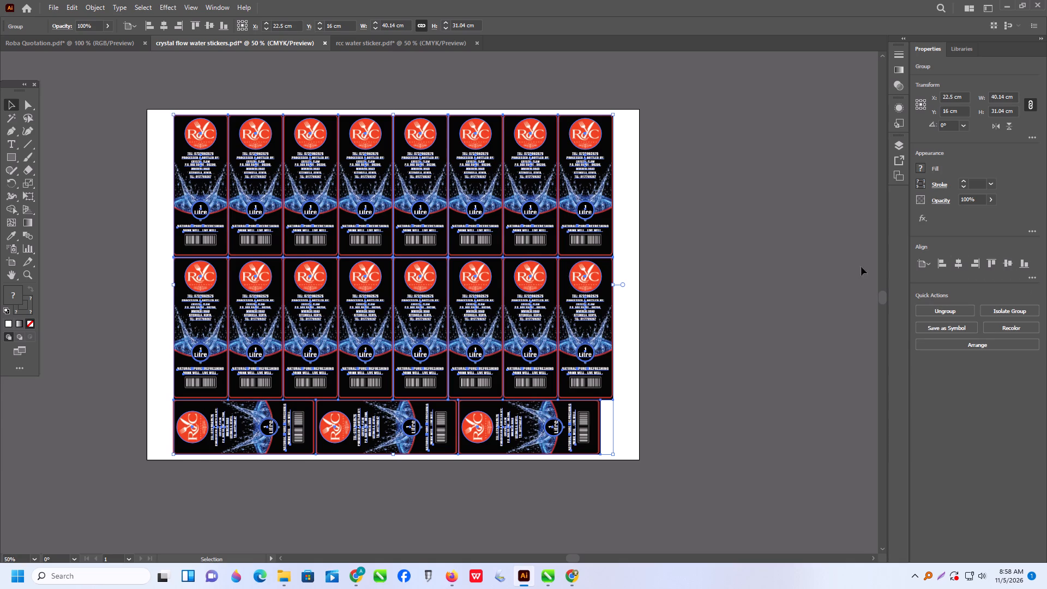
# Duplicate the 45 × 32 cm artboard with its artwork directly below the original, leaving a small gap between them.
pyautogui.keyDown('alt'); pyautogui.scroll(-2, 9, 327); pyautogui.keyUp('alt')
pyautogui.scroll(-3, 74, 323)
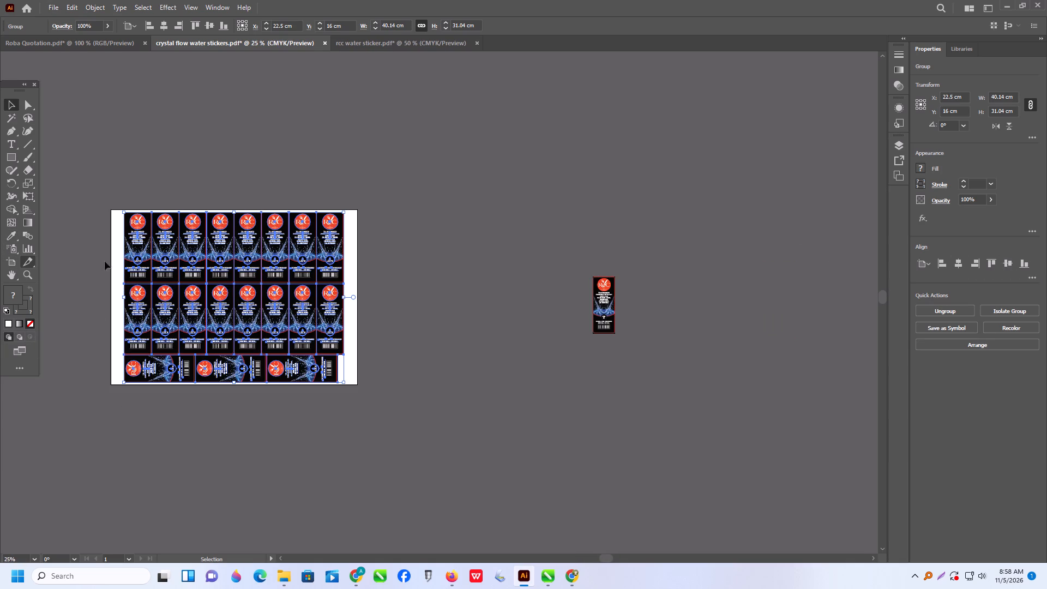
pyautogui.click(14, 263)
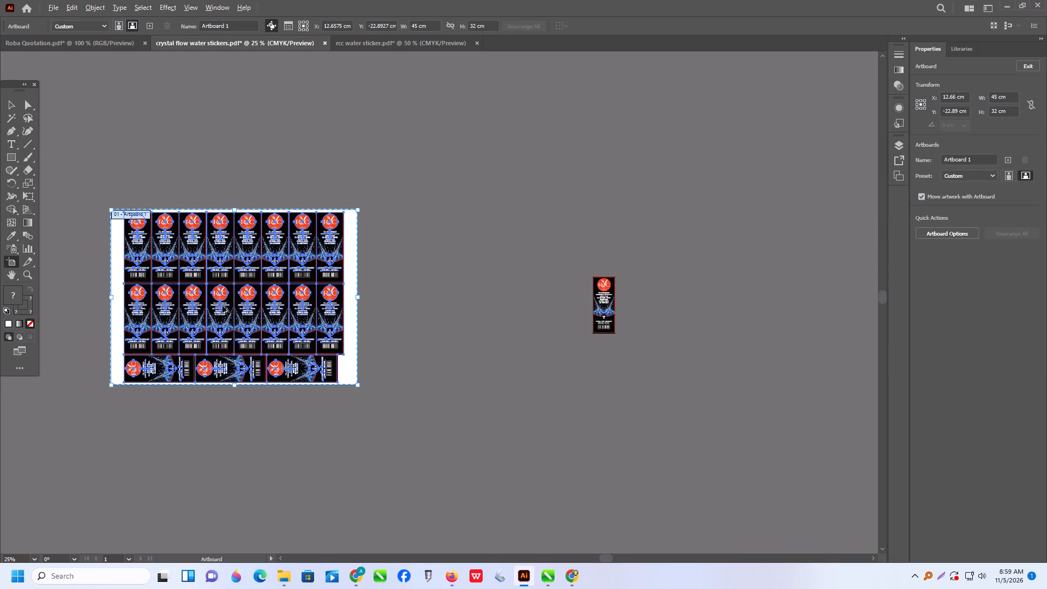
pyautogui.keyDown('alt'); pyautogui.moveTo(248, 322); pyautogui.dragTo(320, 504); pyautogui.keyUp('alt')
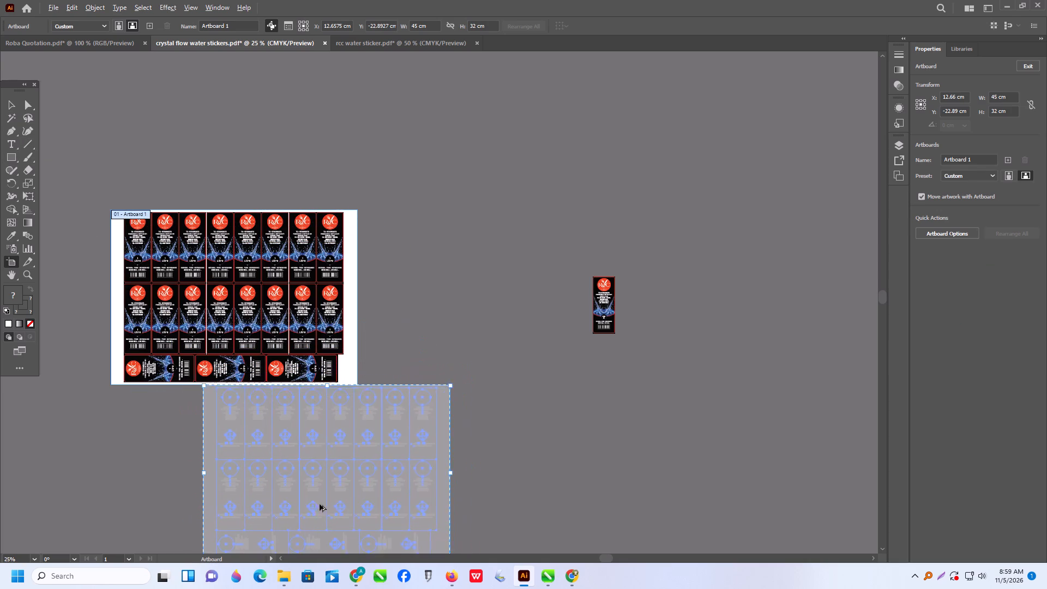
pyautogui.keyDown('alt'); pyautogui.moveTo(320, 504); pyautogui.dragTo(251, 509); pyautogui.keyUp('alt')
pyautogui.scroll(-7, 318, 269)
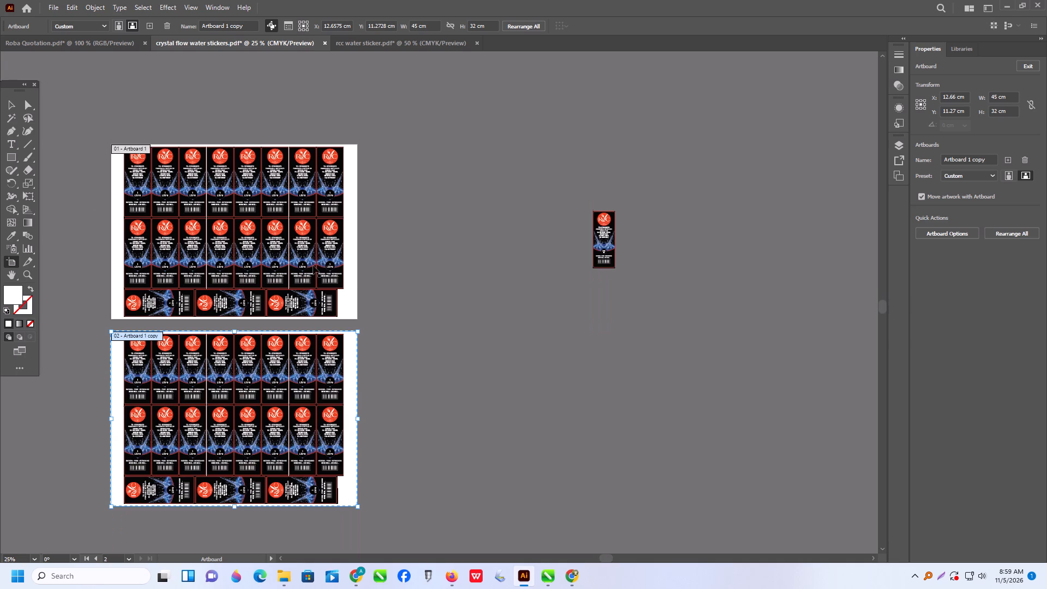
# Delete the copied group of 1 Litre stickers from the second artboard.
pyautogui.click(7, 99)
pyautogui.moveTo(75, 341); pyautogui.dragTo(298, 475)
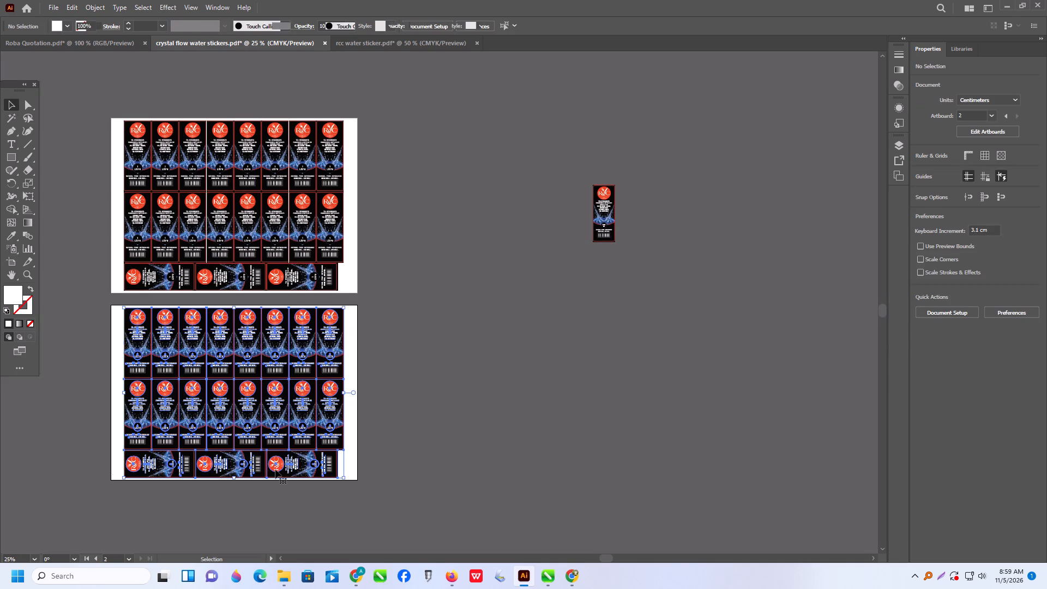
pyautogui.press('Delete')
# Group the single 4 × 10.4 cm sticker beside the artboards and move it into the second artboard's top-left corner.
pyautogui.moveTo(516, 154); pyautogui.dragTo(753, 393)
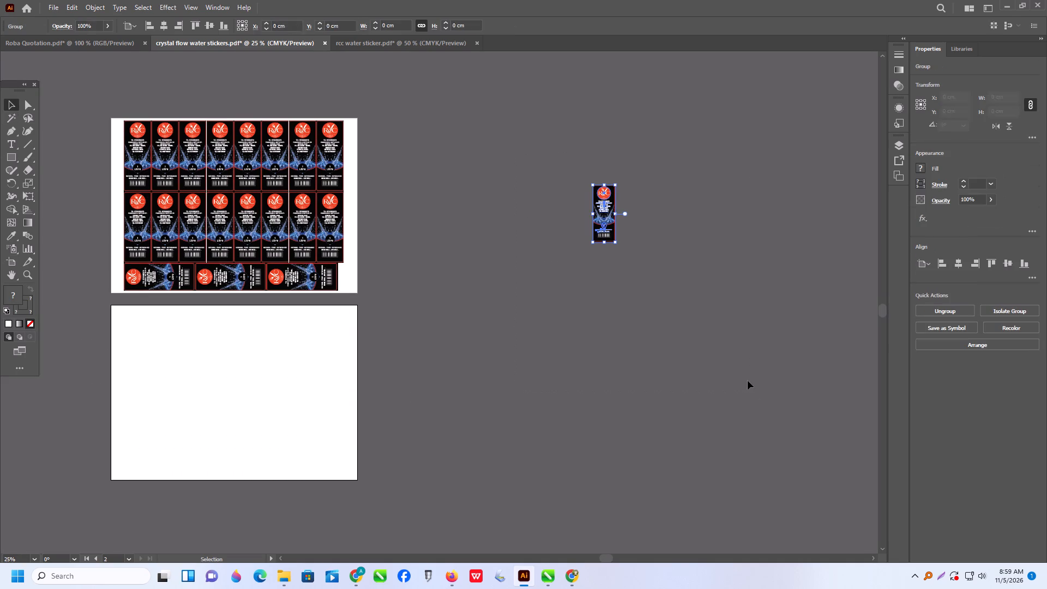
pyautogui.hotkey('ctrl', 'g')
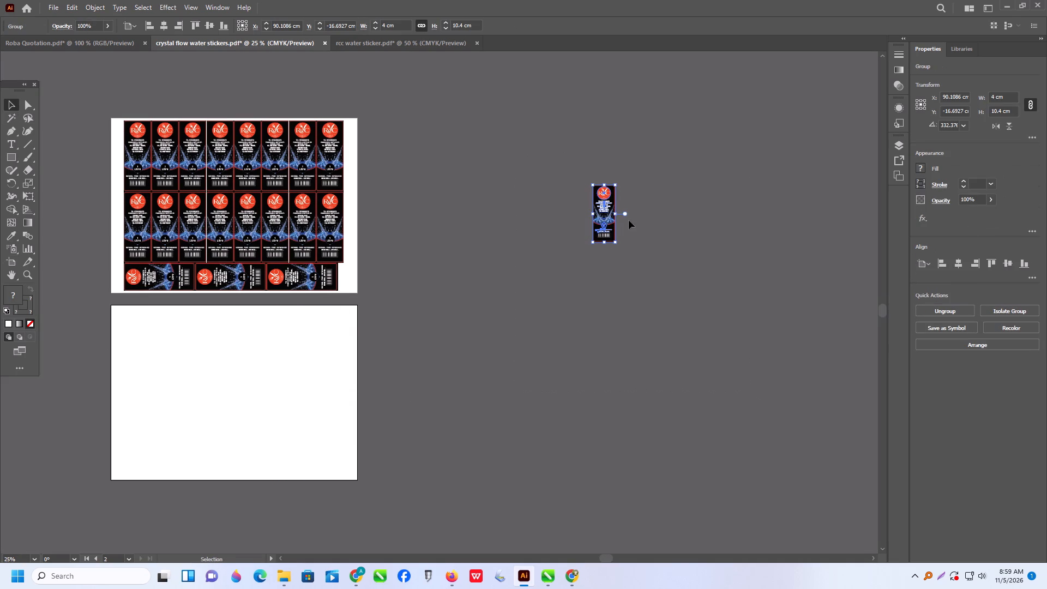
pyautogui.moveTo(609, 203); pyautogui.dragTo(133, 328)
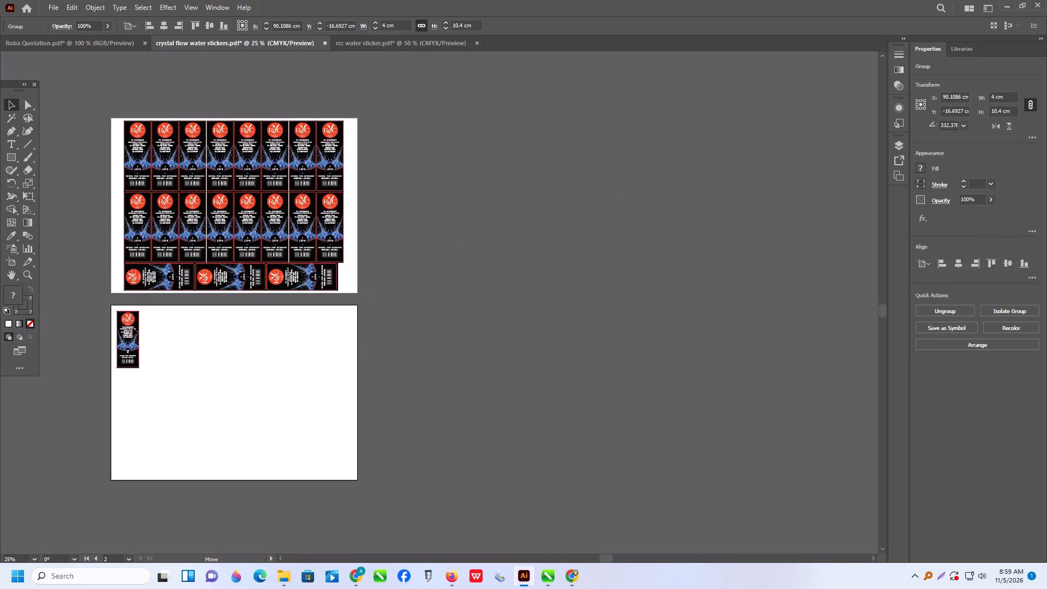
pyautogui.moveTo(133, 328); pyautogui.dragTo(133, 324)
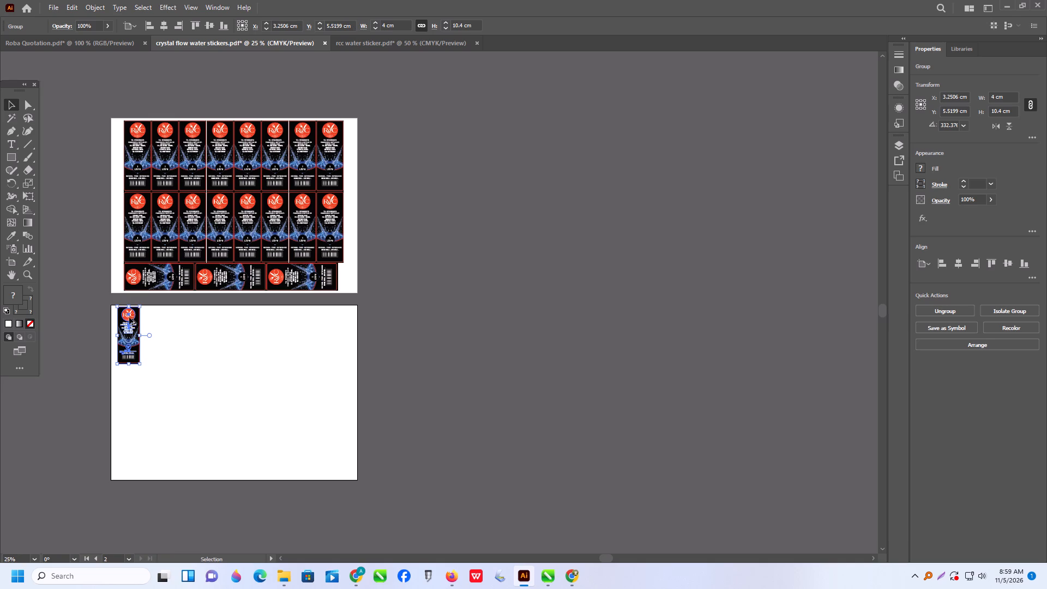
# Duplicate the small sticker sideways at equal steps to form a row of ten across the second artboard.
pyautogui.keyDown('alt'); pyautogui.moveTo(128, 328); pyautogui.dragTo(153, 332); pyautogui.keyUp('alt')
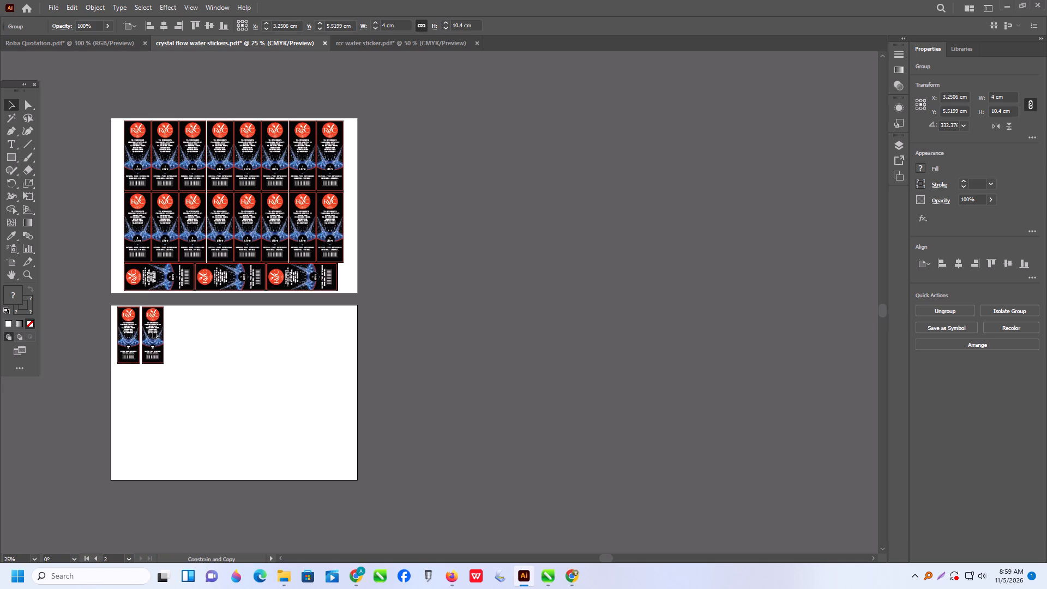
pyautogui.keyDown('alt'); pyautogui.moveTo(153, 332); pyautogui.dragTo(152, 332); pyautogui.keyUp('alt')
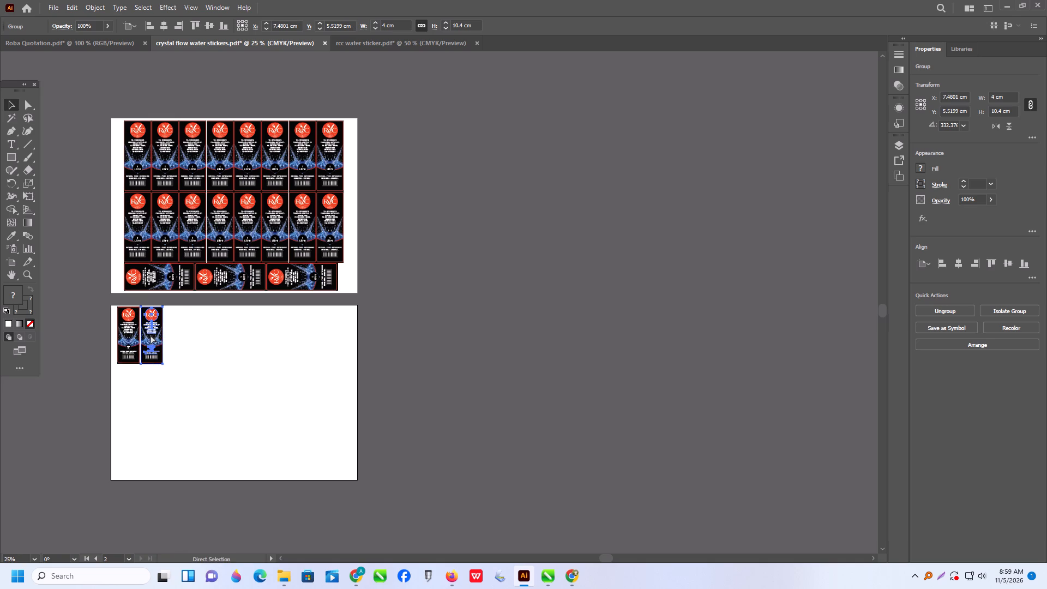
pyautogui.hotkey('ctrl', 'd')
pyautogui.hotkey('ctrl', 'd')
pyautogui.hotkey('ctrl', 'd')
pyautogui.hotkey('ctrl', 'd')
pyautogui.hotkey('ctrl', 'd')
pyautogui.hotkey('ctrl', 'd')
pyautogui.hotkey('ctrl', 'd')
pyautogui.hotkey('ctrl', 'd')
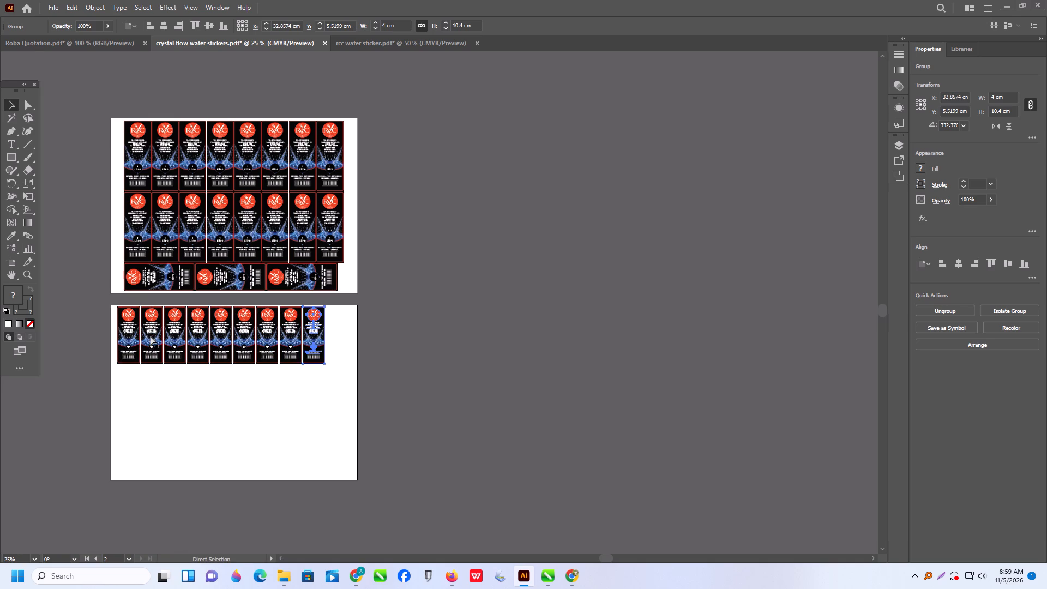
# Distribute the ten small stickers with 0.02 cm horizontal spacing, using the rightmost sticker as the key object.
pyautogui.moveTo(61, 333); pyautogui.dragTo(481, 425)
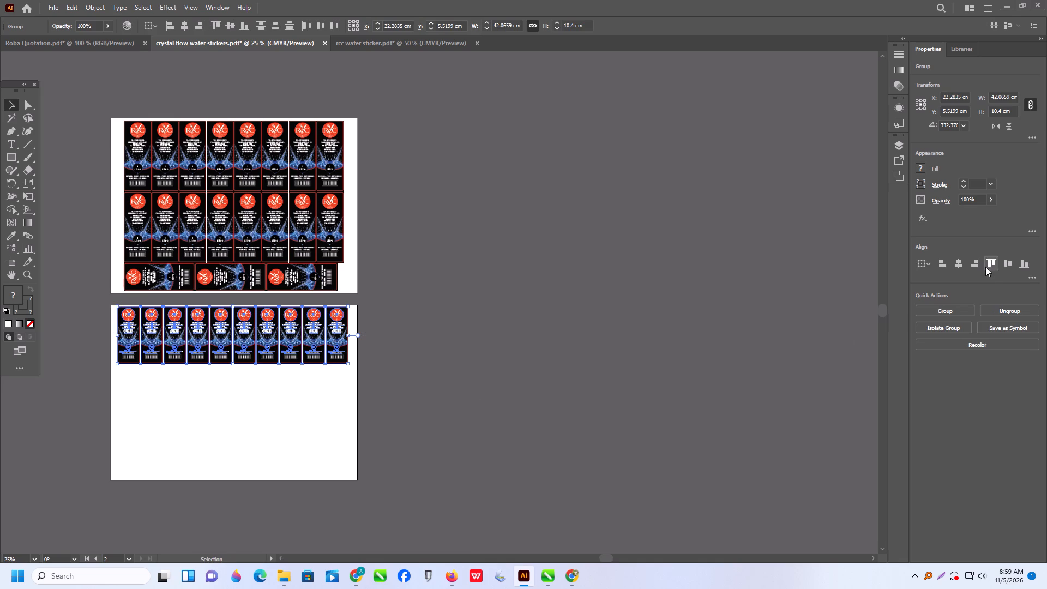
pyautogui.click(920, 262)
pyautogui.moveTo(948, 290); pyautogui.dragTo(953, 290)
pyautogui.click(989, 261)
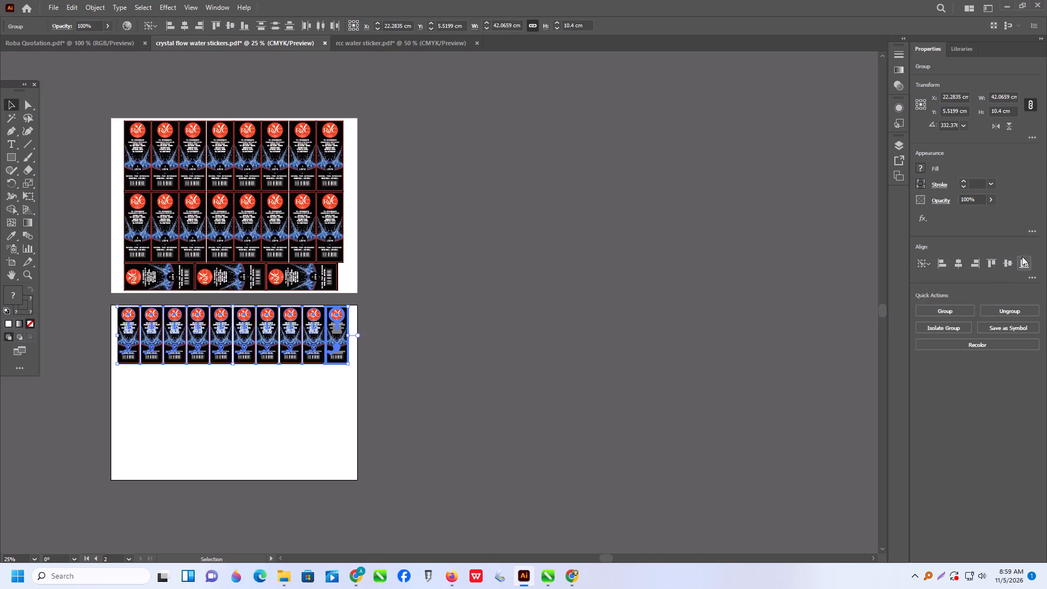
pyautogui.click(1032, 275)
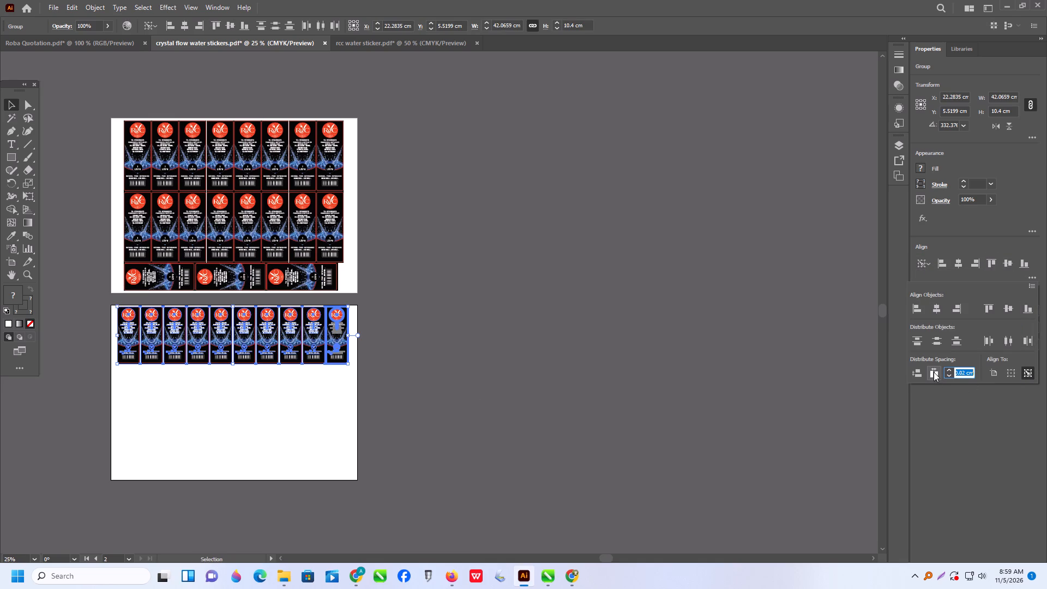
pyautogui.click(934, 372)
pyautogui.click(523, 370)
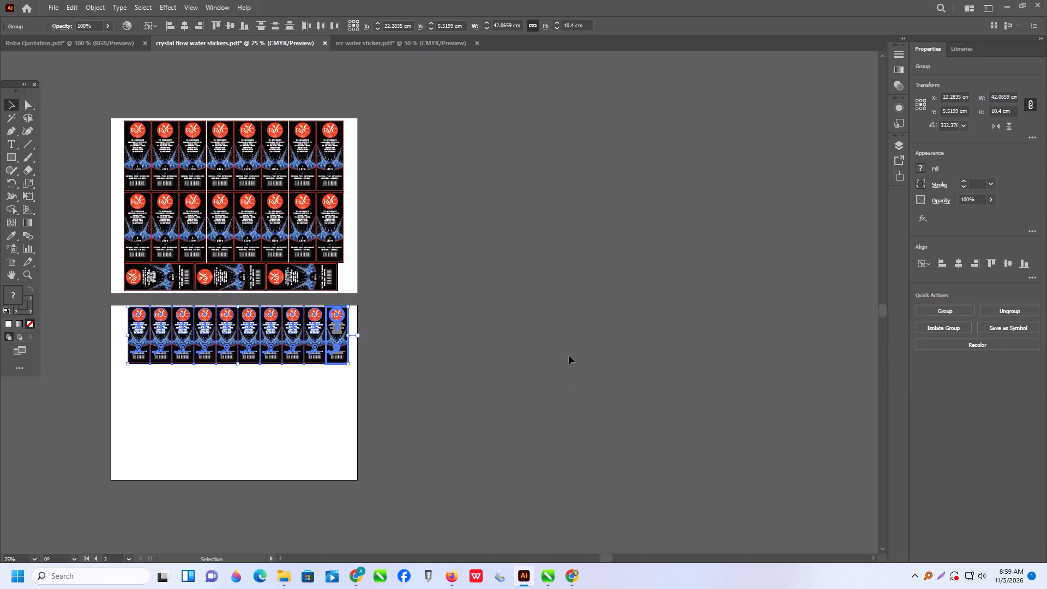
pyautogui.click(643, 365)
# Group the row of ten small stickers and centre it horizontally on the second artboard.
pyautogui.moveTo(74, 334); pyautogui.dragTo(376, 395)
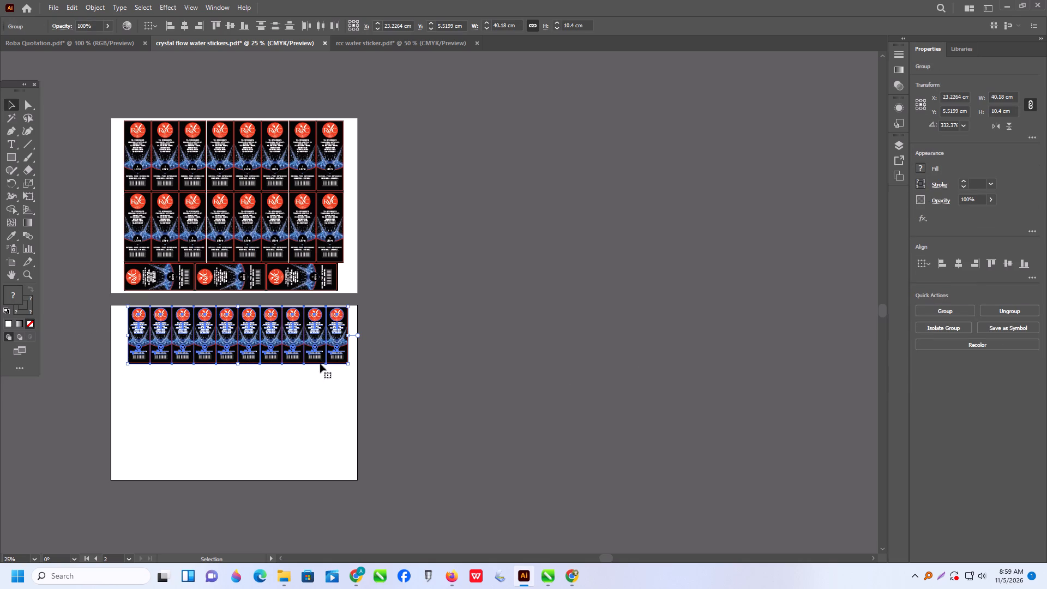
pyautogui.click(239, 404)
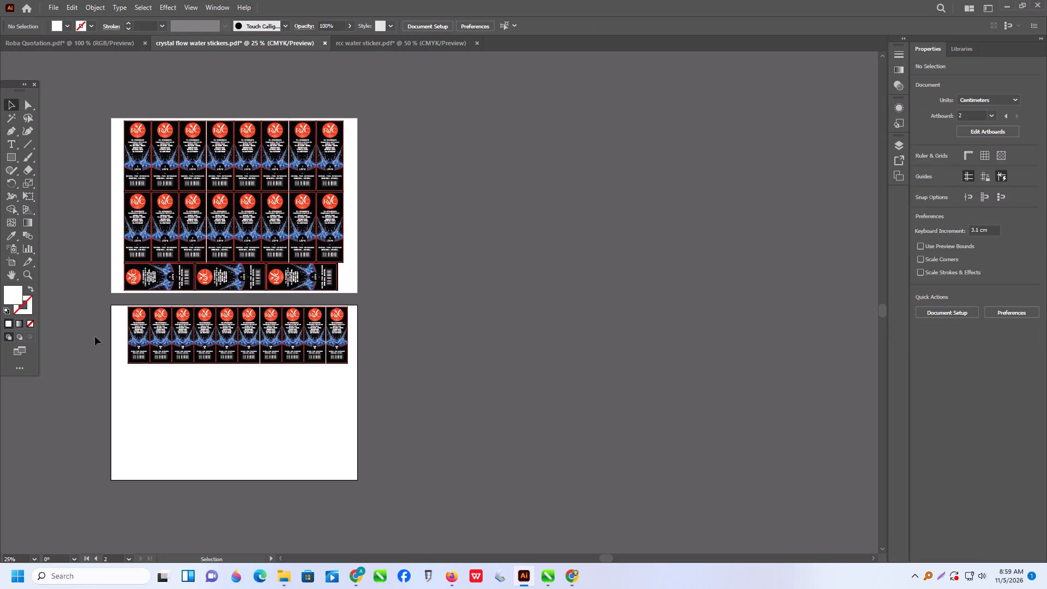
pyautogui.moveTo(97, 336); pyautogui.dragTo(450, 413)
pyautogui.hotkey('ctrl', 'g')
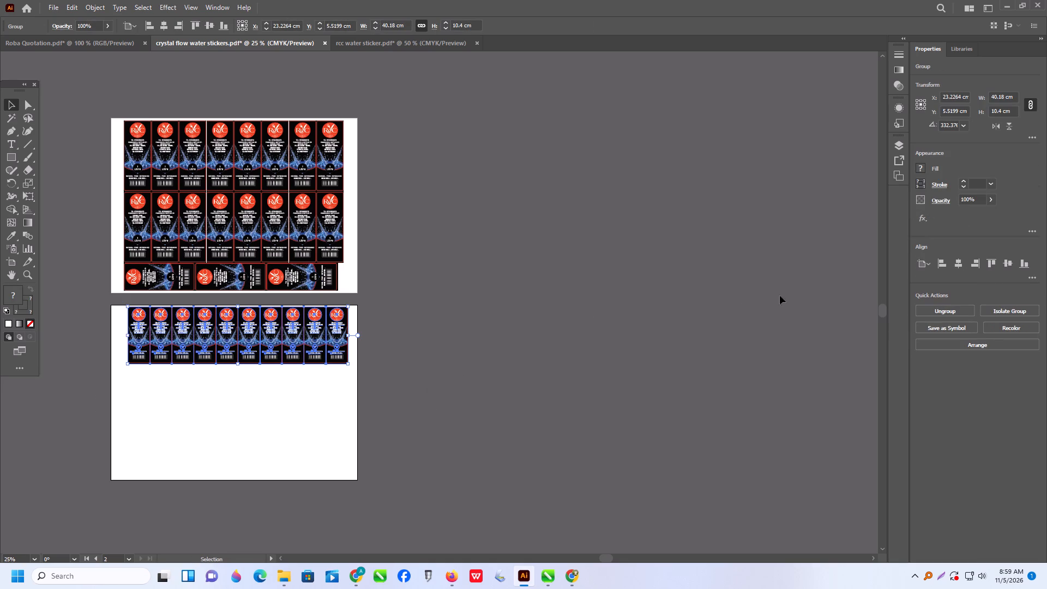
pyautogui.click(959, 263)
# Duplicate the grouped row straight down twice to fill the second artboard with three rows of small stickers.
pyautogui.scroll(-6, 208, 391)
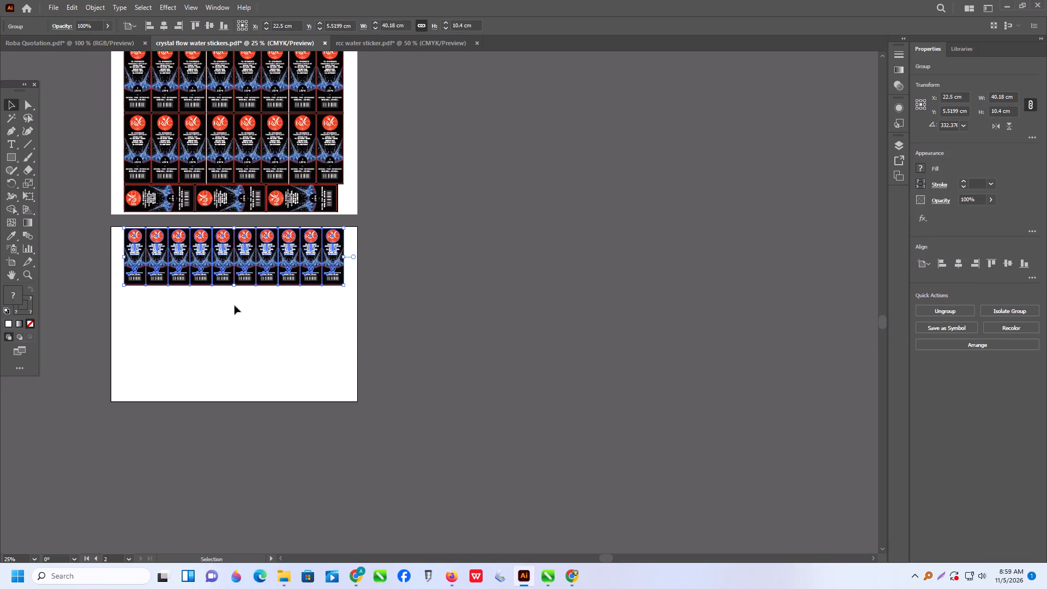
pyautogui.scroll(-6, 236, 288)
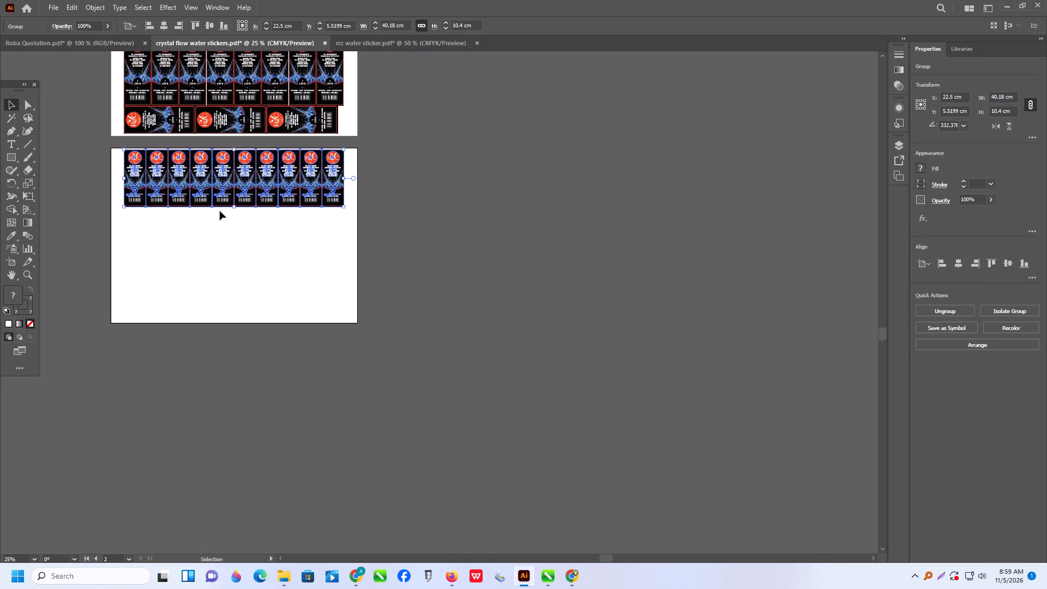
pyautogui.keyDown('alt'); pyautogui.moveTo(225, 193); pyautogui.dragTo(221, 256); pyautogui.keyUp('alt')
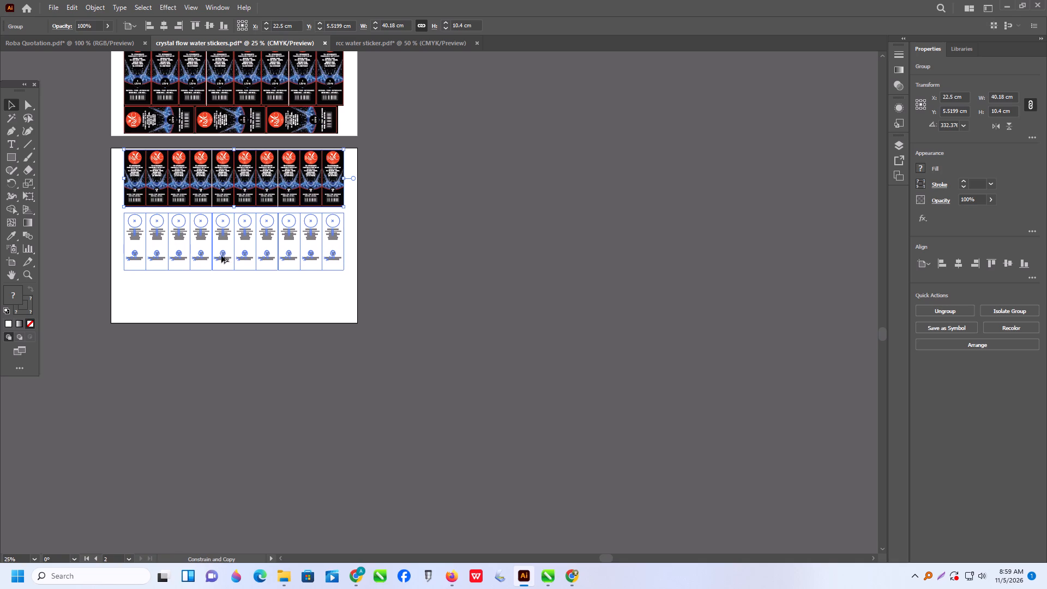
pyautogui.keyDown('alt'); pyautogui.moveTo(221, 256); pyautogui.dragTo(216, 250); pyautogui.keyUp('alt')
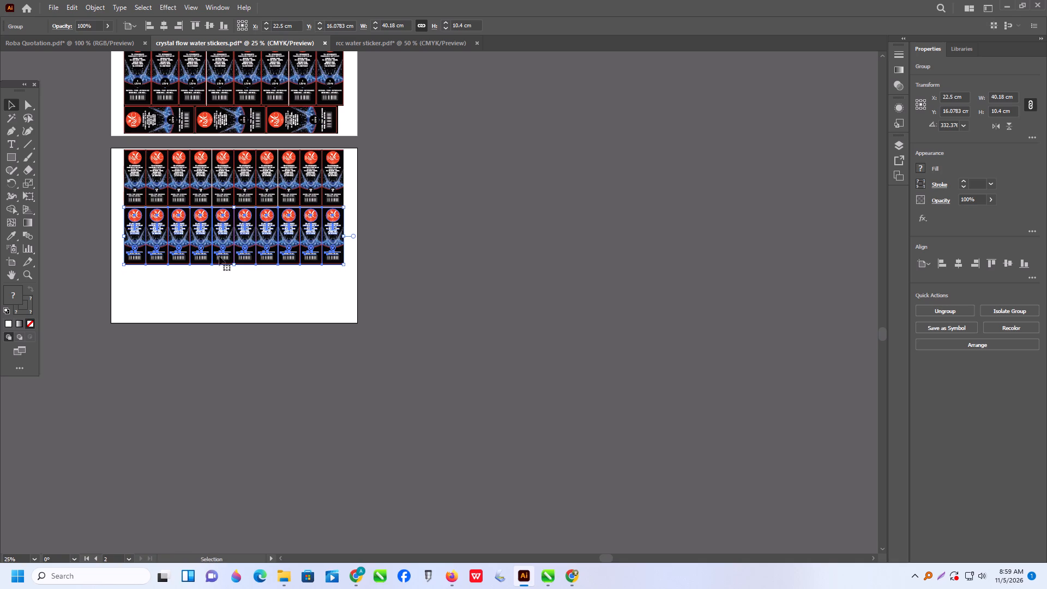
pyautogui.hotkey('ctrl', 'd')
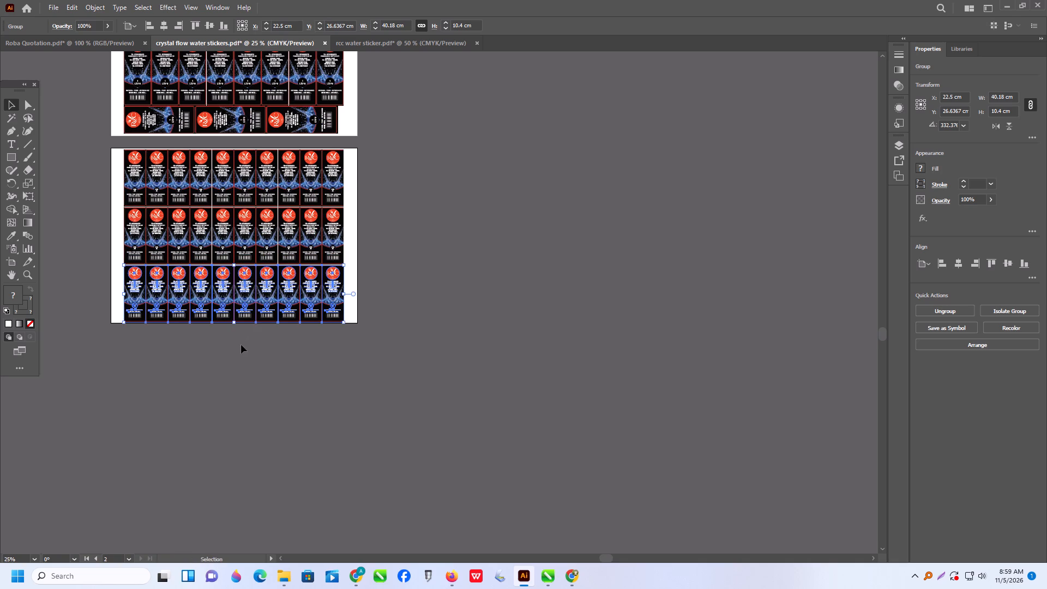
# Distribute the three small-sticker rows with 0.02 cm vertical spacing, using the bottom row as the key object.
pyautogui.scroll(1, 189, 346)
pyautogui.moveTo(92, 173); pyautogui.dragTo(405, 418)
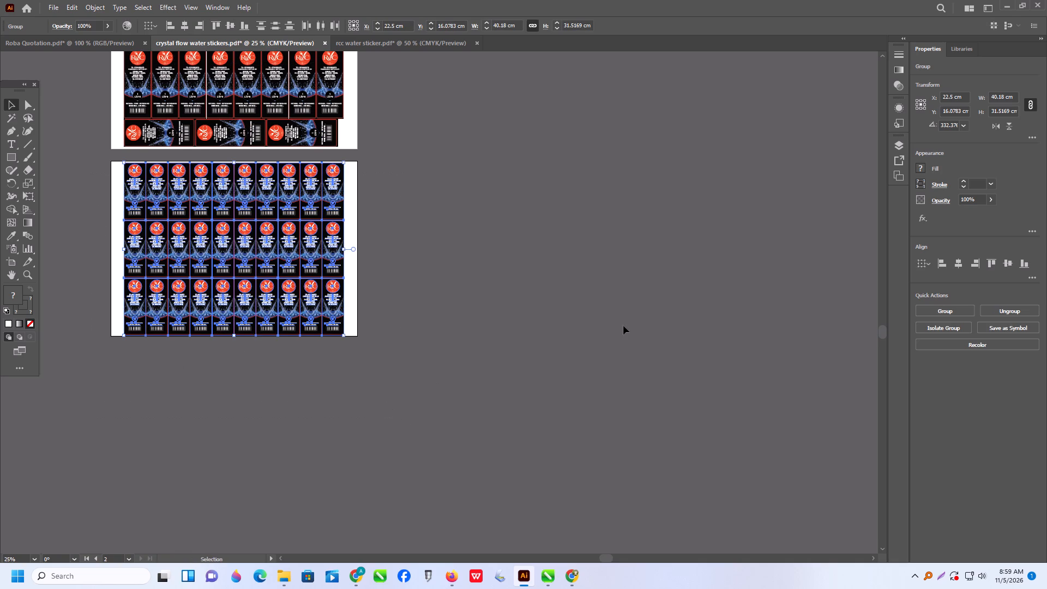
pyautogui.click(1036, 277)
pyautogui.click(1027, 371)
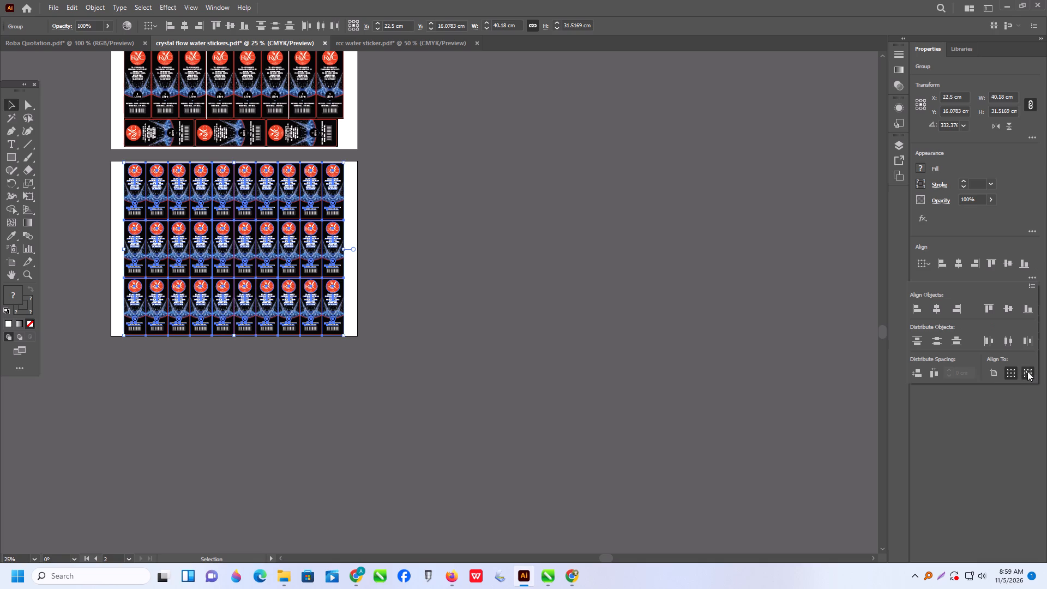
pyautogui.click(918, 372)
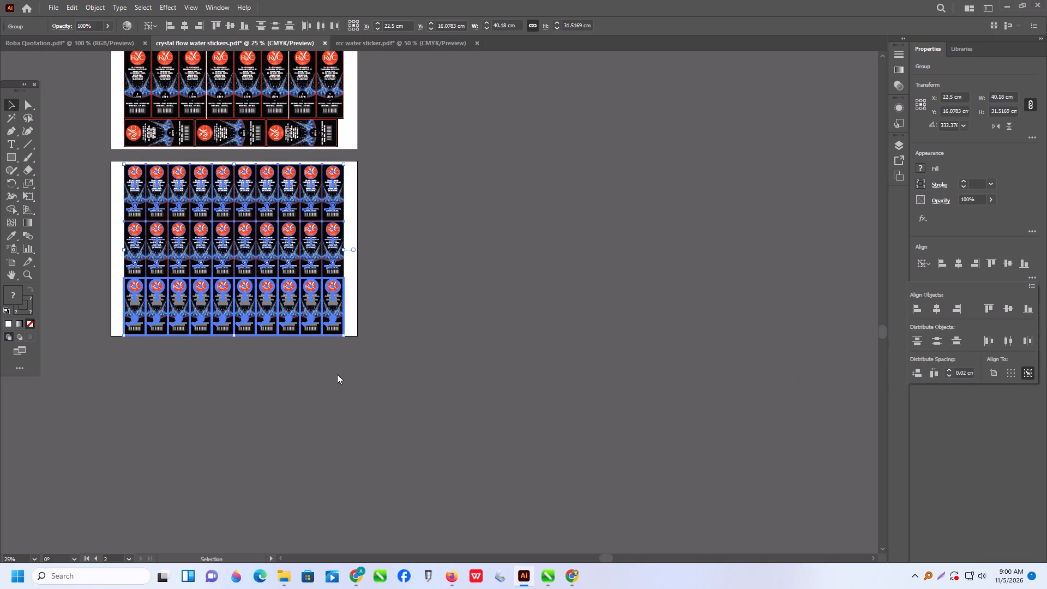
pyautogui.doubleClick(365, 376)
# Group the three rows of small stickers on the second artboard.
pyautogui.click(63, 177)
pyautogui.moveTo(74, 165); pyautogui.dragTo(476, 386)
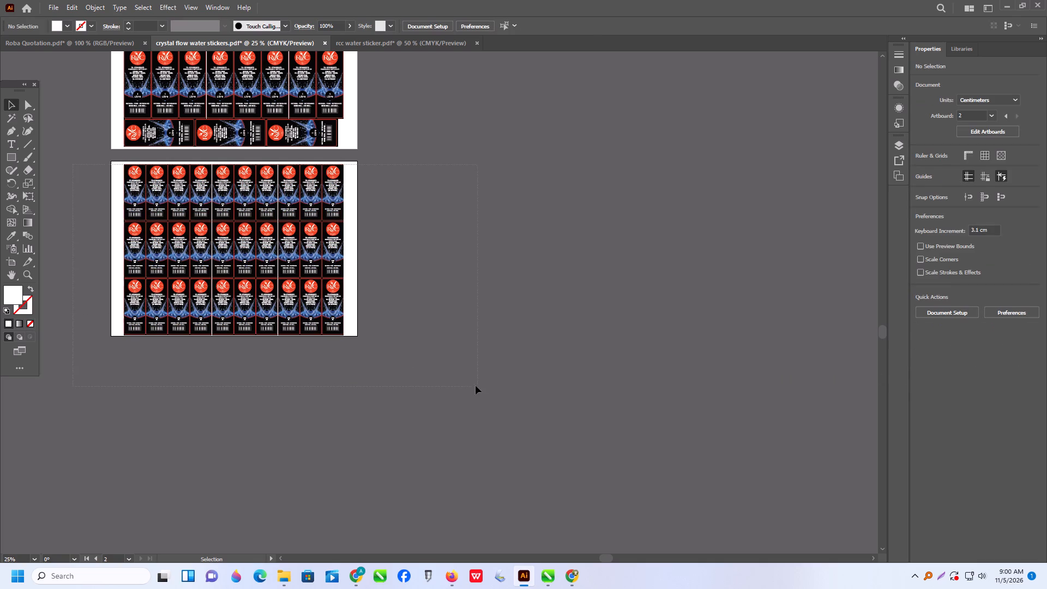
pyautogui.moveTo(476, 386); pyautogui.dragTo(478, 387)
pyautogui.hotkey('ctrl', 'g')
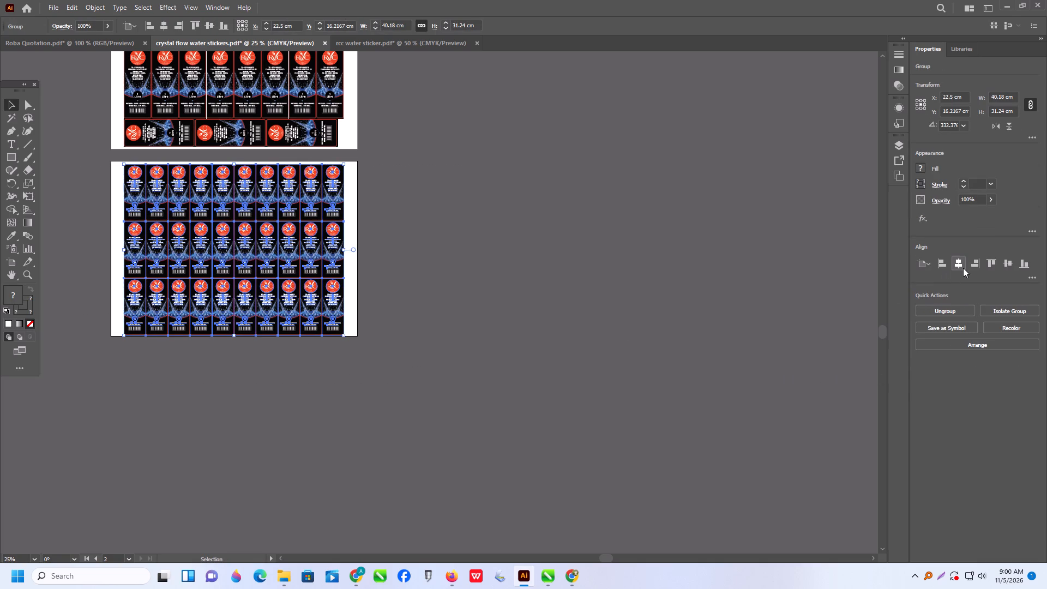
# Centre the grouped small-sticker block horizontally and vertically on the second artboard, leaving it deselected.
pyautogui.click(961, 263)
pyautogui.click(1010, 263)
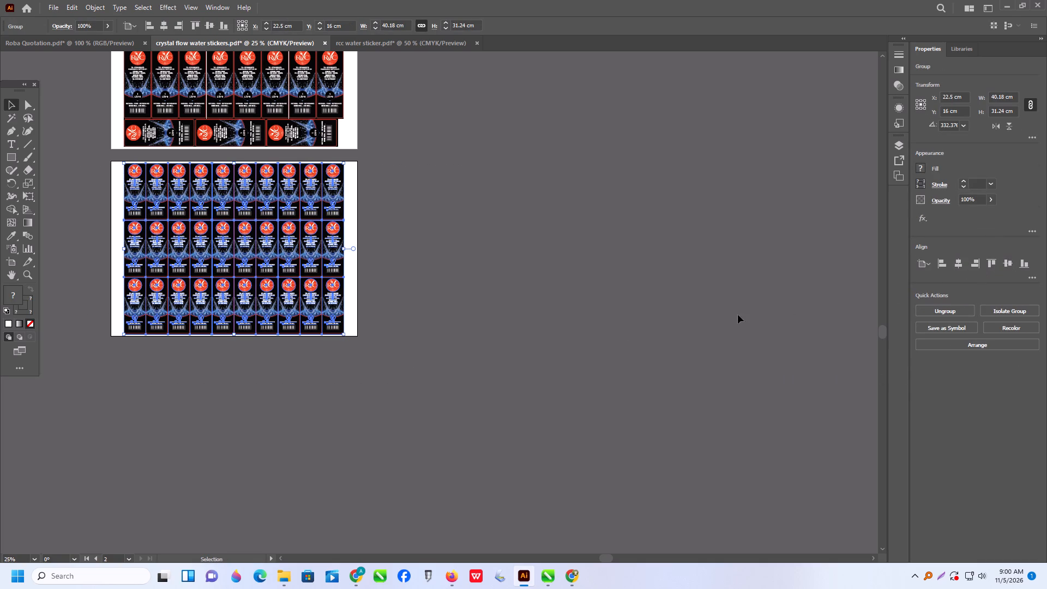
pyautogui.click(572, 316)
# Examine the sticker spacing, edges and margins up close on both the 500 ml and 1 Litre artboards.
pyautogui.keyDown('alt'); pyautogui.scroll(5, 174, 215); pyautogui.keyUp('alt')
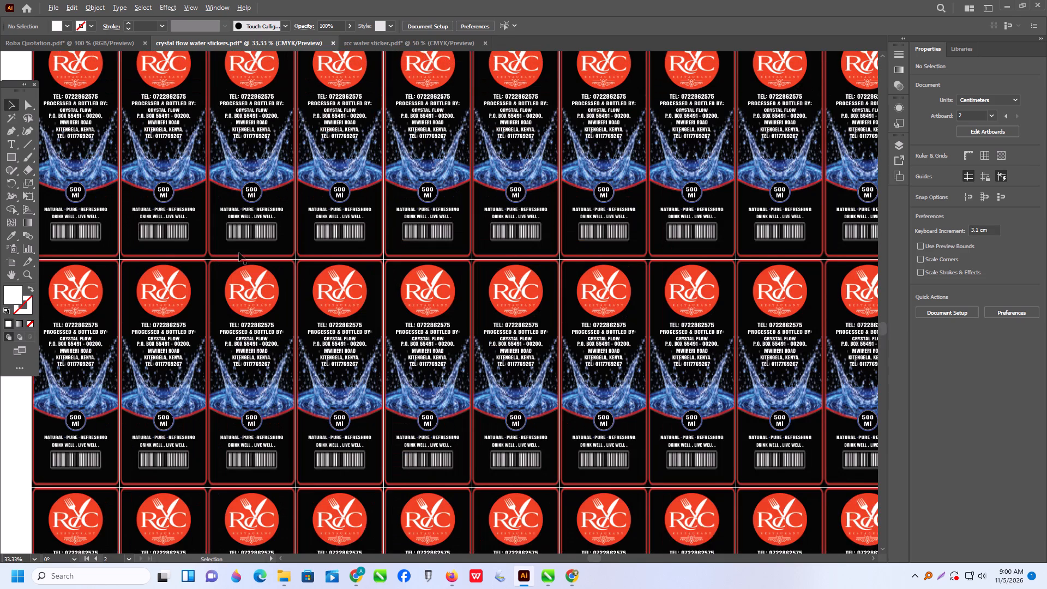
pyautogui.scroll(11, 308, 276)
pyautogui.keyDown('alt'); pyautogui.scroll(-3, 321, 306); pyautogui.keyUp('alt')
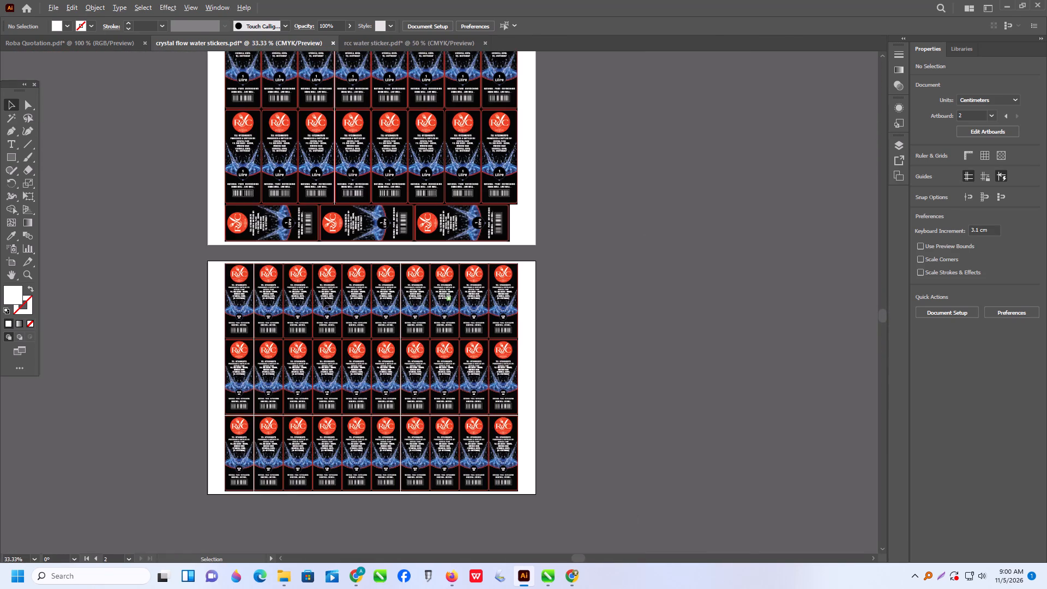
pyautogui.keyDown('alt'); pyautogui.scroll(5, 312, 270); pyautogui.keyUp('alt')
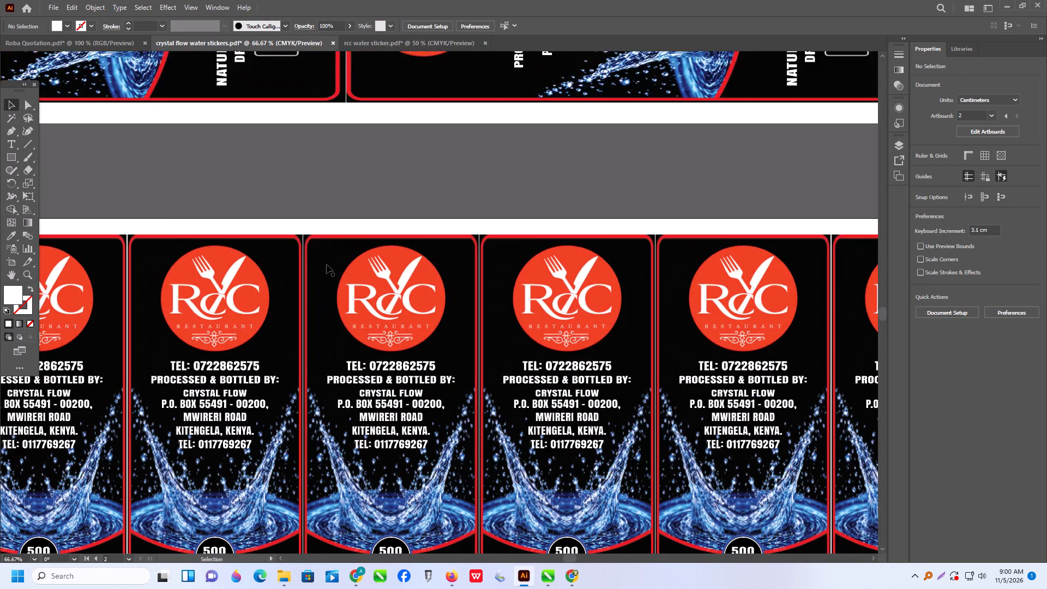
pyautogui.scroll(-7, 327, 265)
pyautogui.scroll(1, 356, 278)
pyautogui.scroll(-20, 358, 278)
pyautogui.scroll(-3, 358, 278)
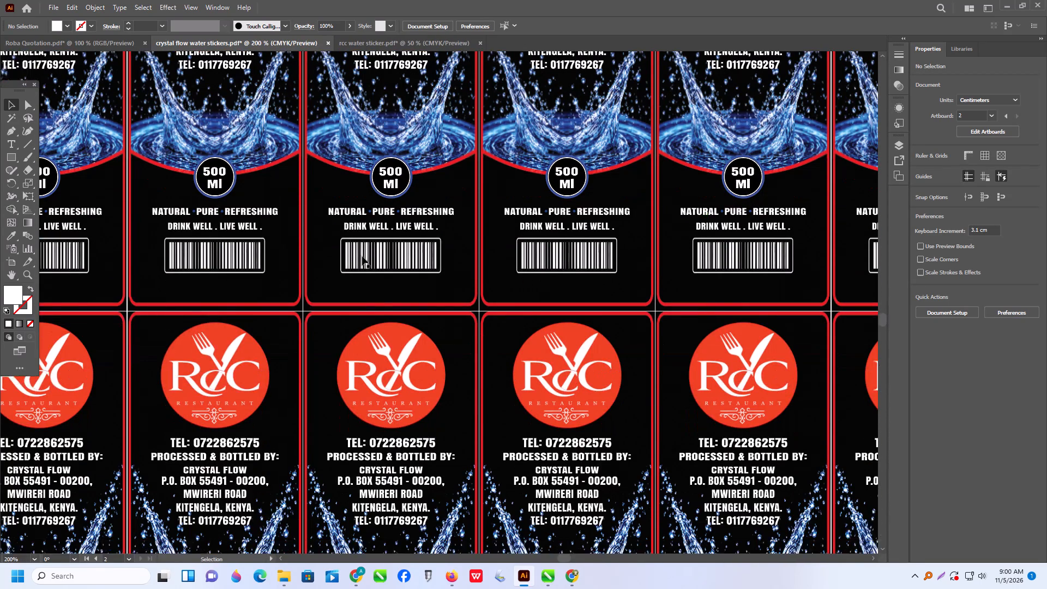
pyautogui.scroll(-9, 362, 256)
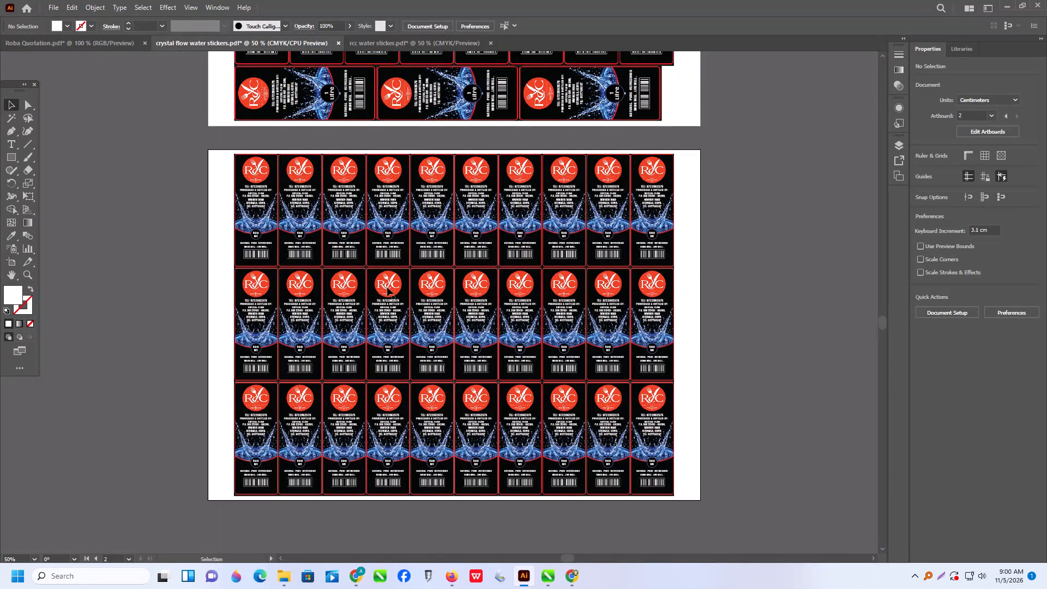
pyautogui.scroll(-3, 387, 287)
pyautogui.keyDown('alt'); pyautogui.scroll(-1, 379, 292); pyautogui.keyUp('alt')
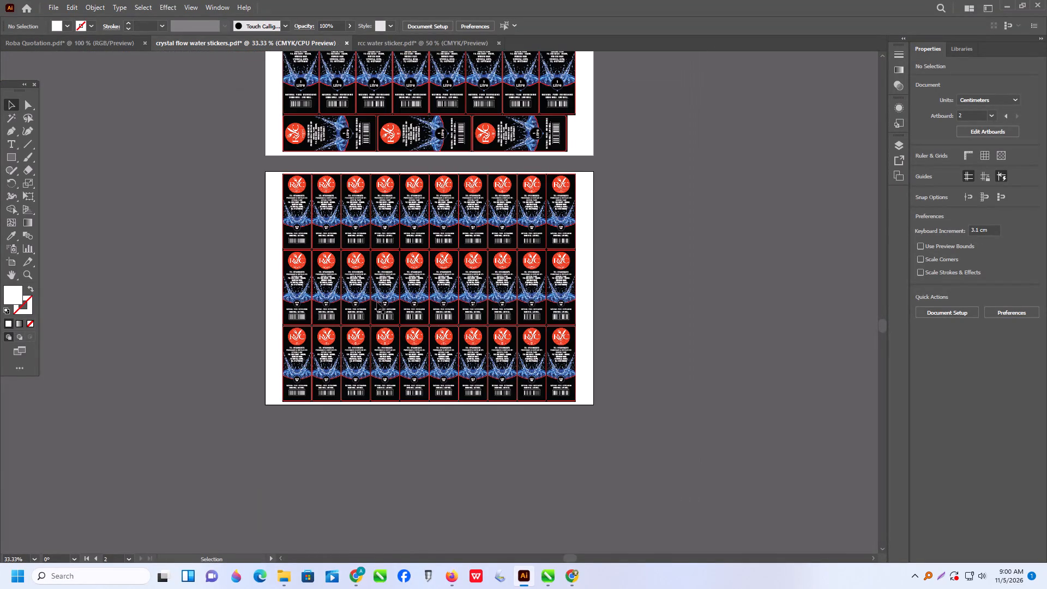
pyautogui.scroll(19, 377, 302)
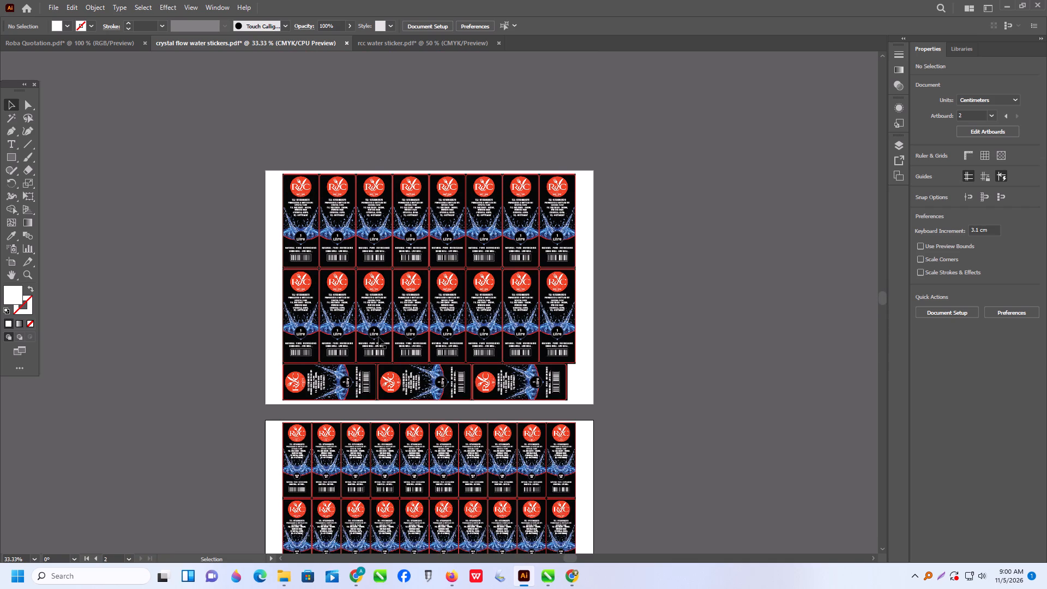
pyautogui.scroll(-4, 377, 337)
pyautogui.keyDown('alt'); pyautogui.scroll(4, 354, 307); pyautogui.keyUp('alt')
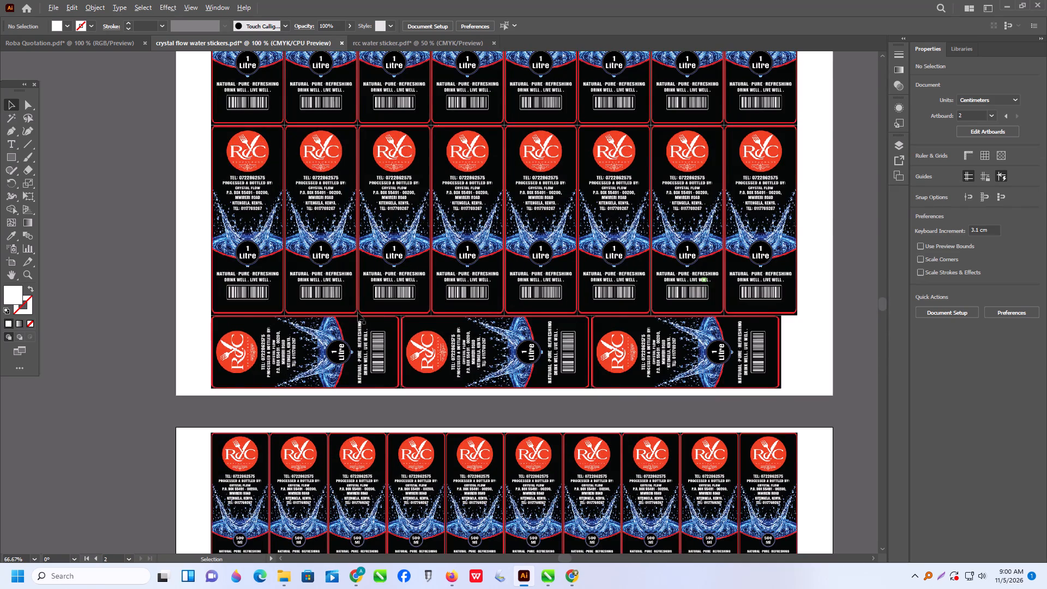
# Save the document as a PDF copy named "crystal flow water stickers rcc 1l and 500ml" in the ALEKH folder, including all artboards.
pyautogui.click(51, 8)
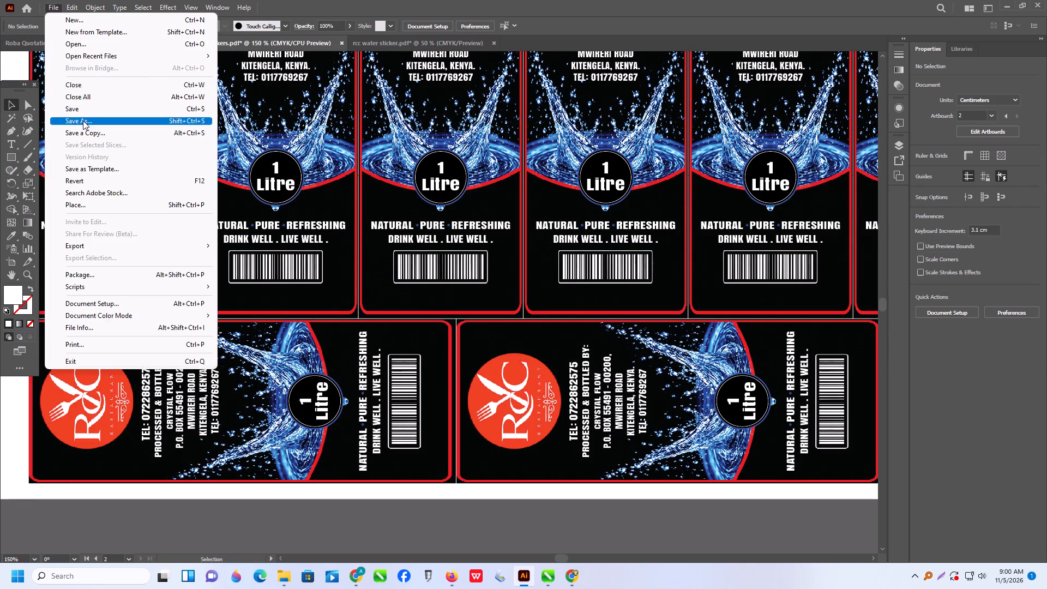
pyautogui.click(83, 121)
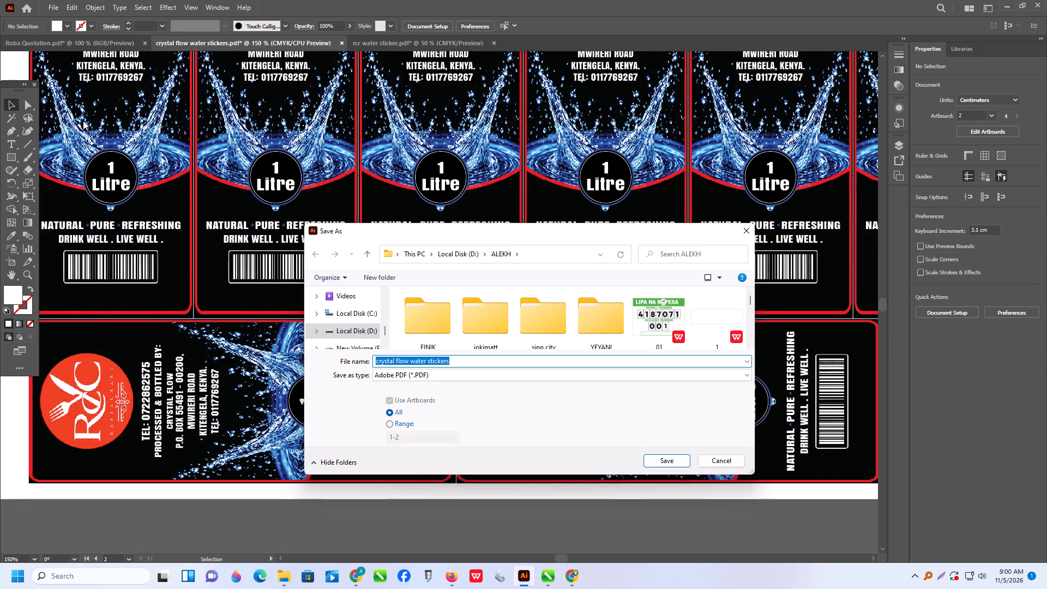
pyautogui.click(458, 360)
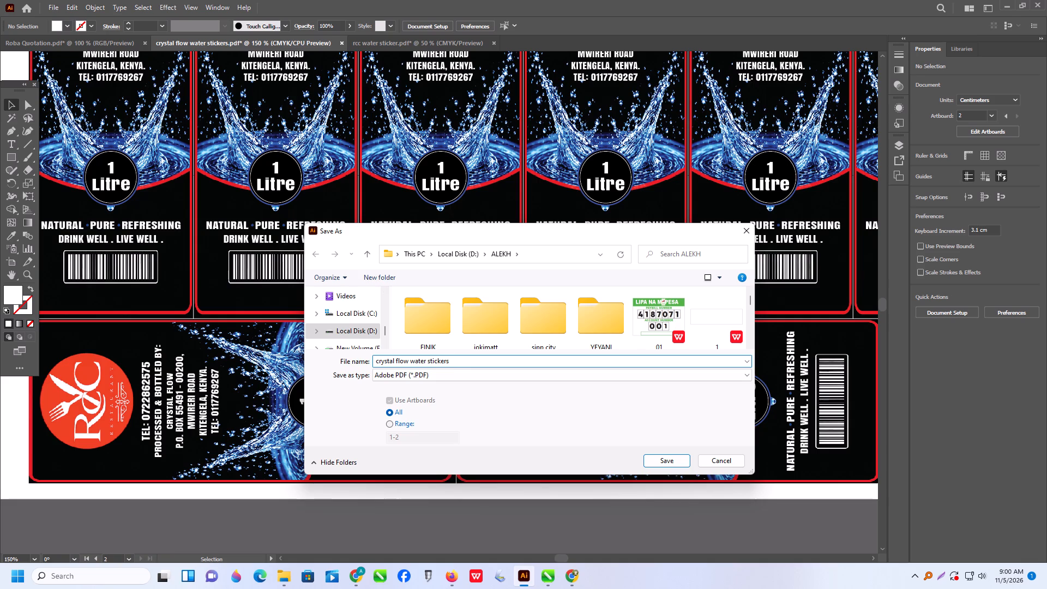
pyautogui.press('space')
pyautogui.write('rcc')
pyautogui.press('space')
pyautogui.write('1l and 500ml')
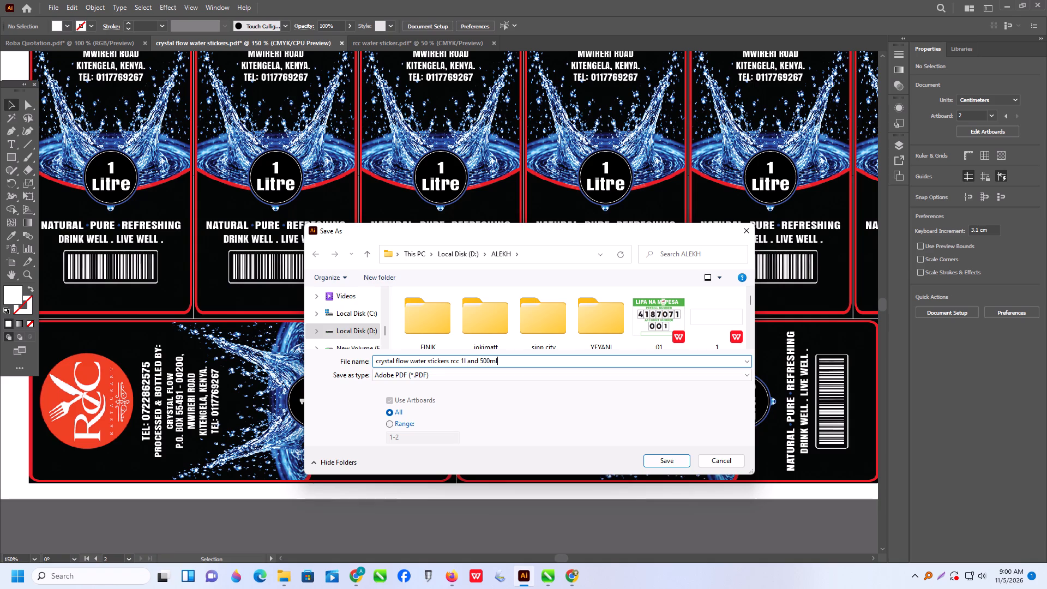
pyautogui.press('Return')
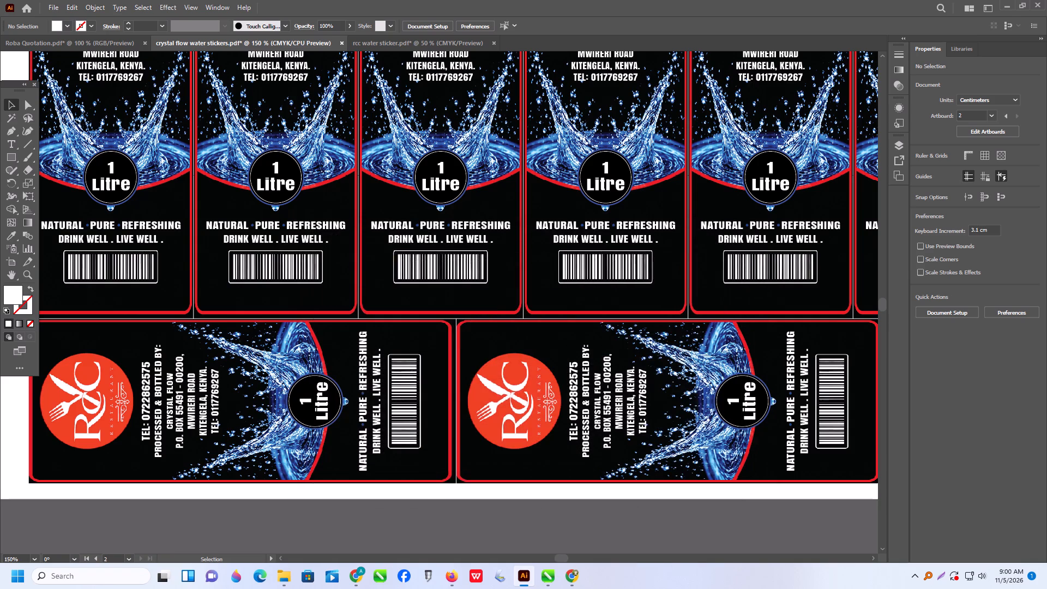
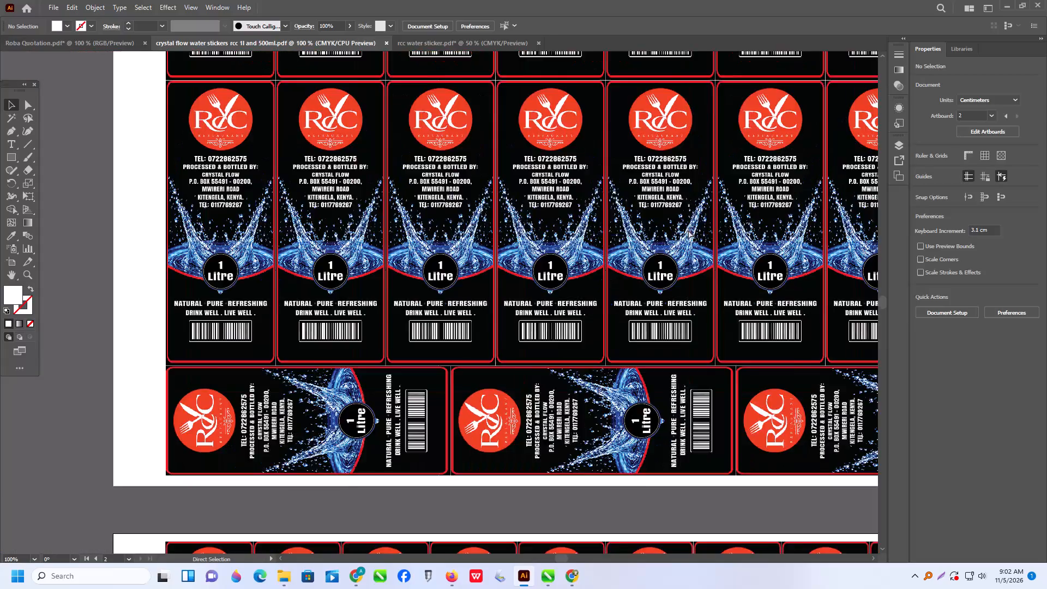
# Switch to CorelDRAW and delete all the leftover 500 ml sticker artwork from the Untitled-2 page.
pyautogui.hotkey('ctrl', '-')
pyautogui.hotkey('ctrl', '-')
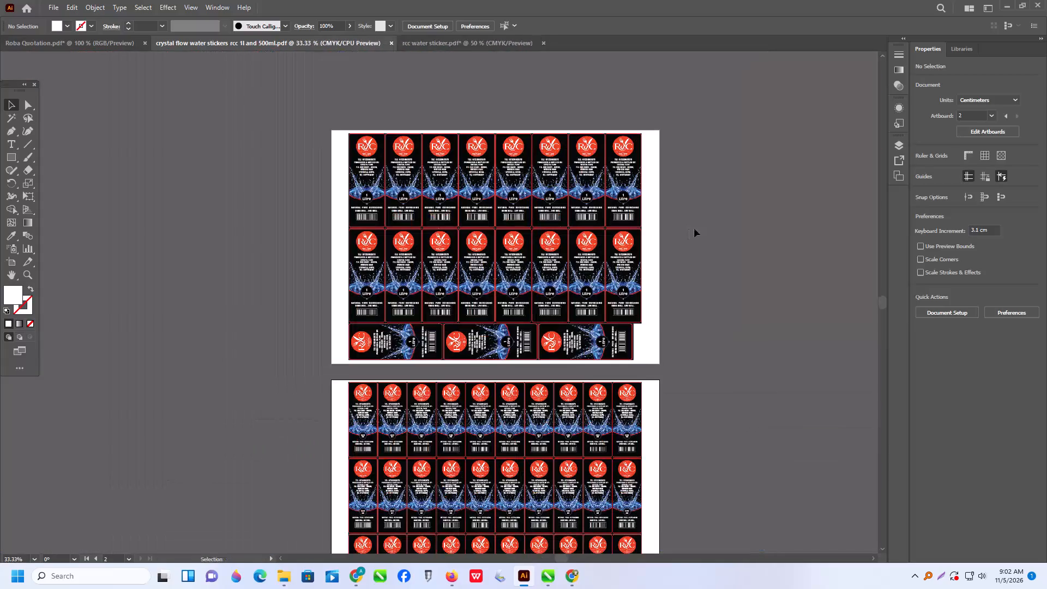
pyautogui.click(1006, 7)
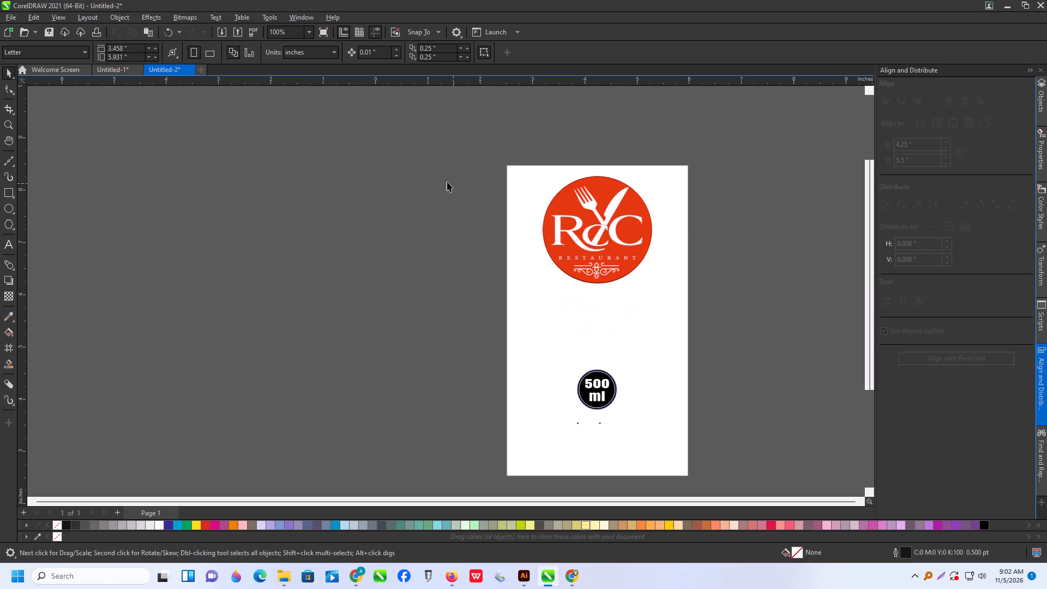
pyautogui.moveTo(389, 148); pyautogui.dragTo(731, 484)
pyautogui.press('Delete')
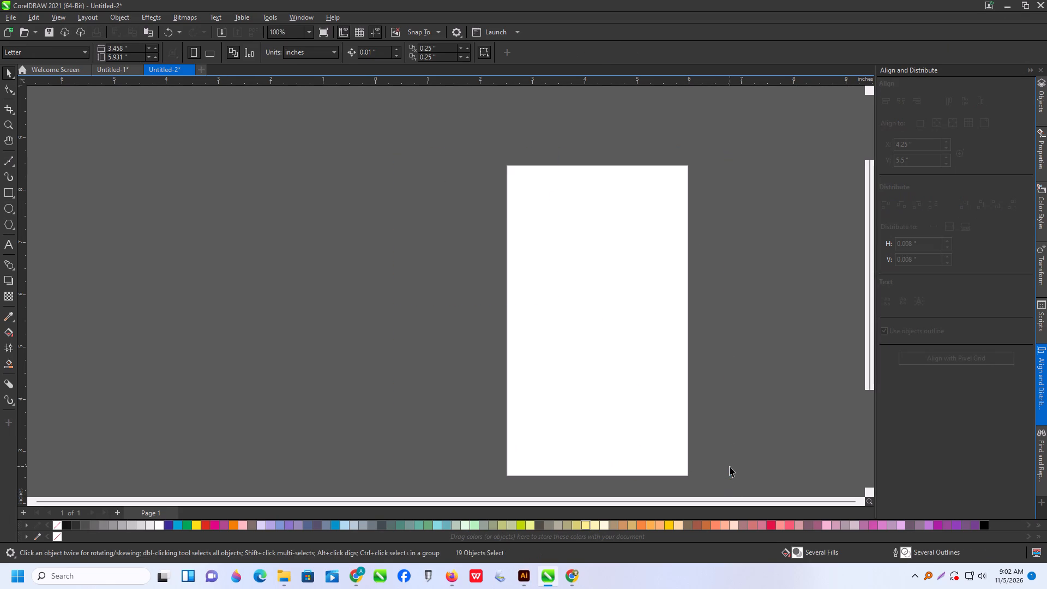
# From File Explorer's Quick access, open "crystal flow water stickers rcc 1l and 500ml" in Foxit PDF Reader, showing the whole first page.
pyautogui.click(1003, 6)
pyautogui.scroll(14, 75, 113)
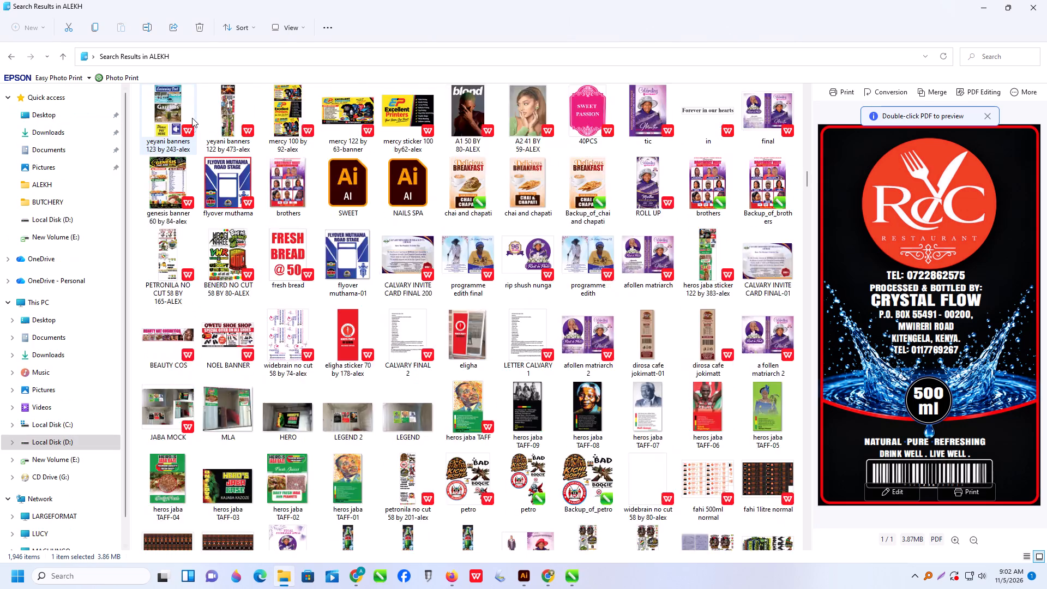
pyautogui.scroll(7, 192, 118)
pyautogui.click(80, 100)
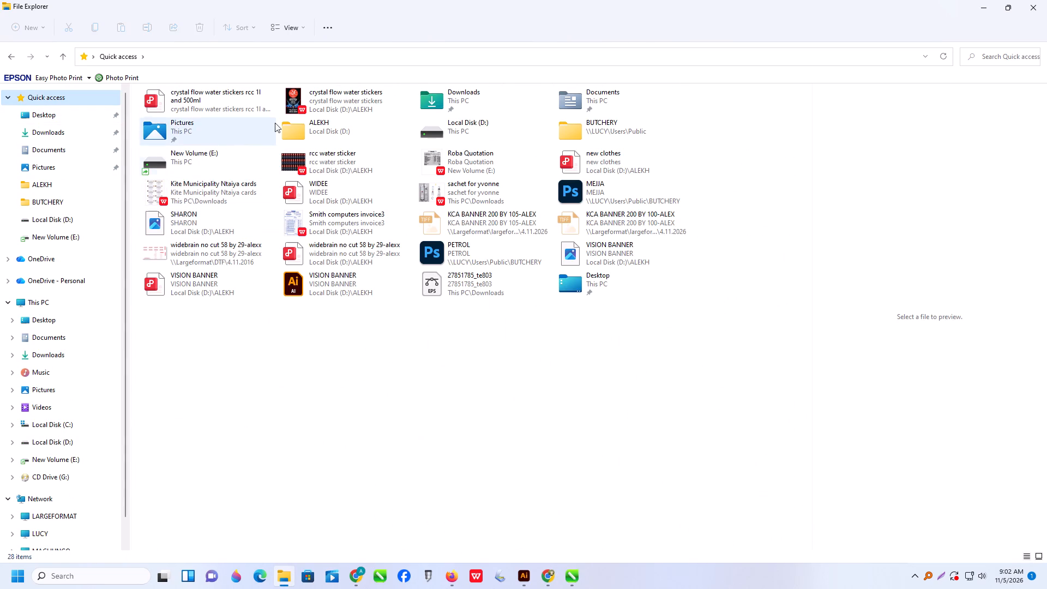
pyautogui.rightClick(212, 99)
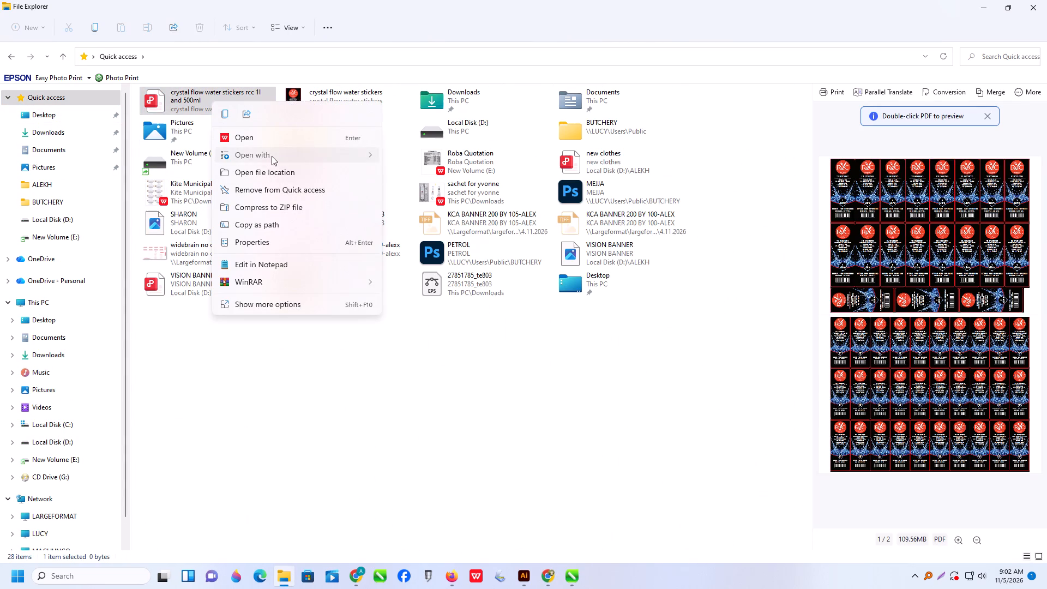
pyautogui.click(272, 156)
pyautogui.click(428, 227)
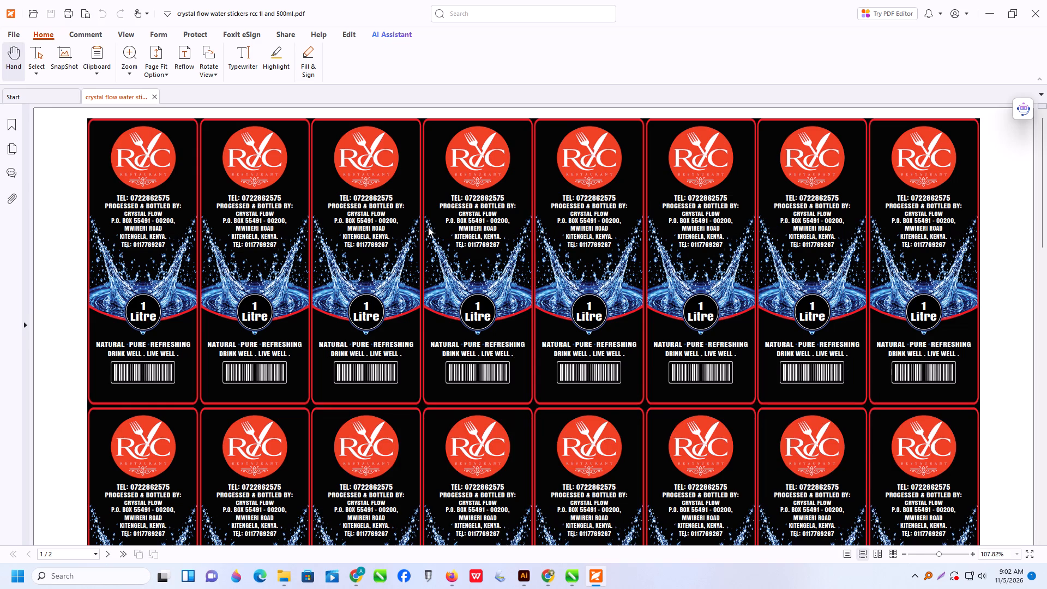
pyautogui.hotkey('ctrl', '-')
pyautogui.hotkey('ctrl', '-')
pyautogui.hotkey('ctrl', '-')
pyautogui.hotkey('ctrl', '-')
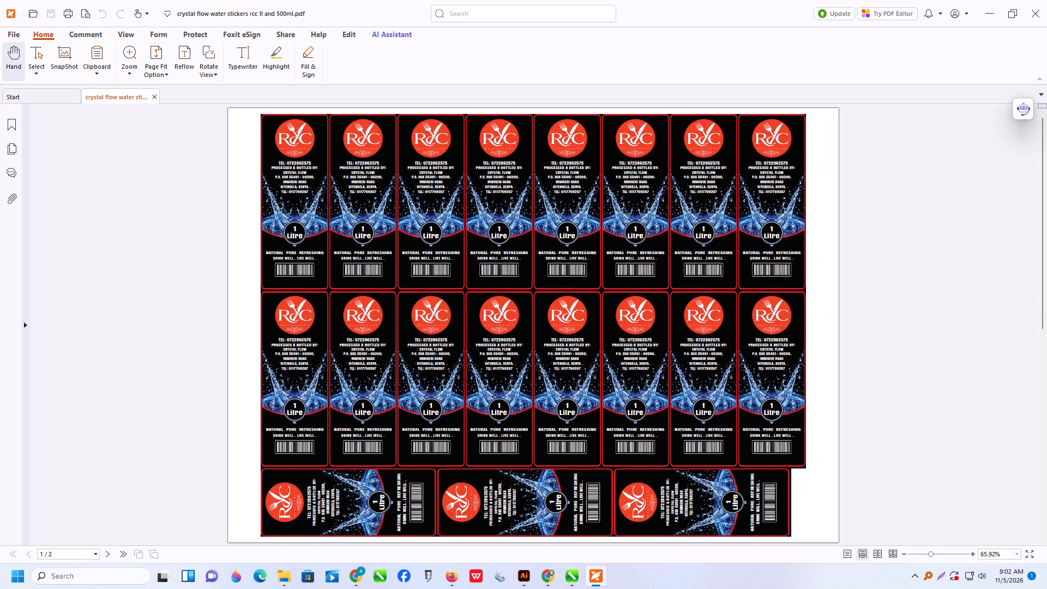
# Set up the print job for the current page only, with print scaling set to None.
pyautogui.click(69, 14)
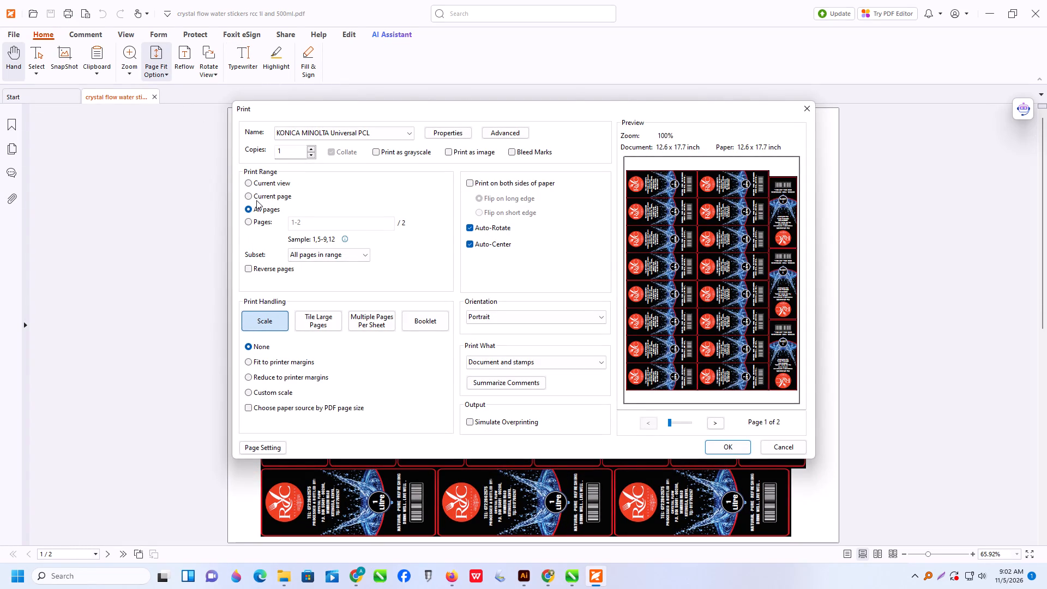
pyautogui.click(249, 200)
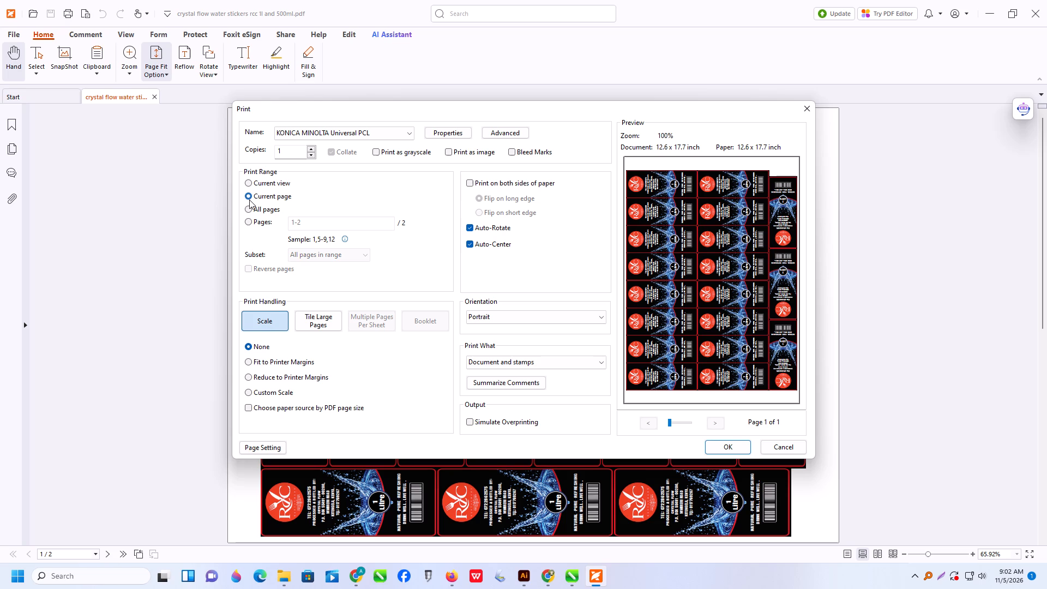
pyautogui.click(247, 361)
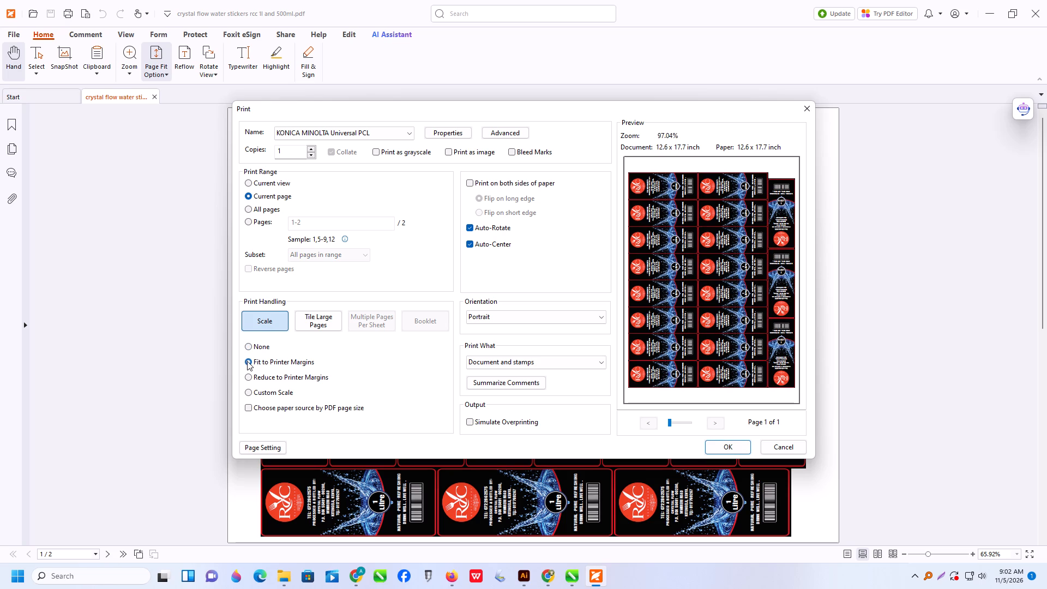
pyautogui.click(250, 347)
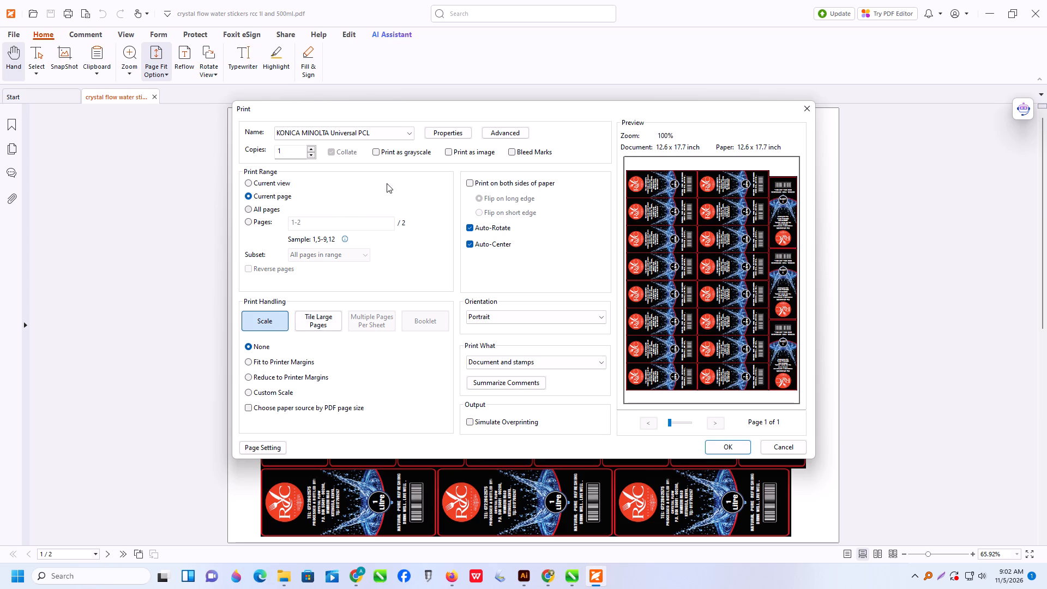
# In the KONICA MINOLTA printer properties, set both the original size and the paper size to SRA3.
pyautogui.click(454, 137)
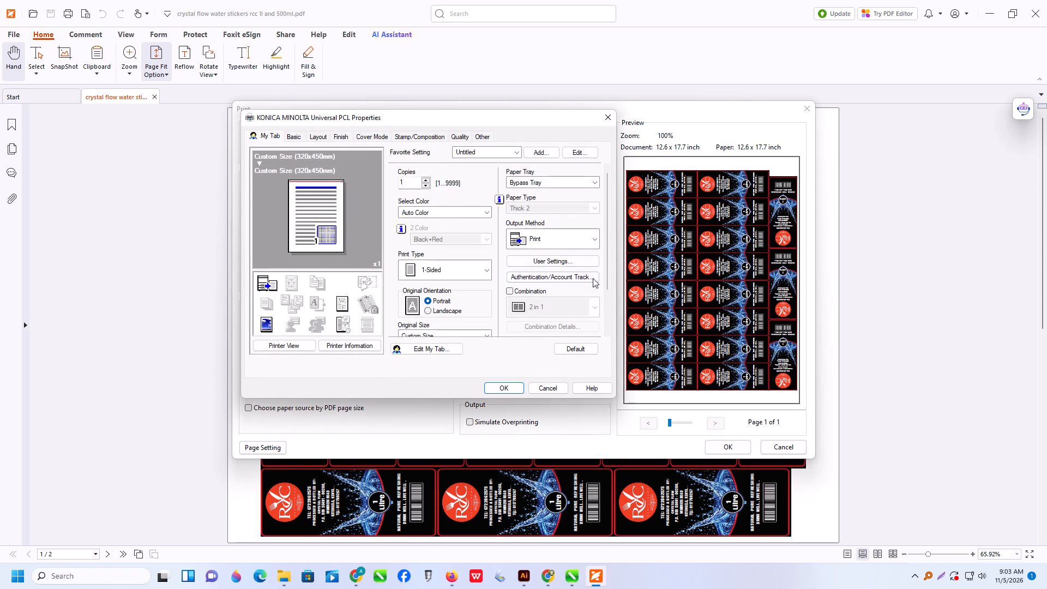
pyautogui.moveTo(608, 235); pyautogui.dragTo(607, 287)
pyautogui.click(484, 281)
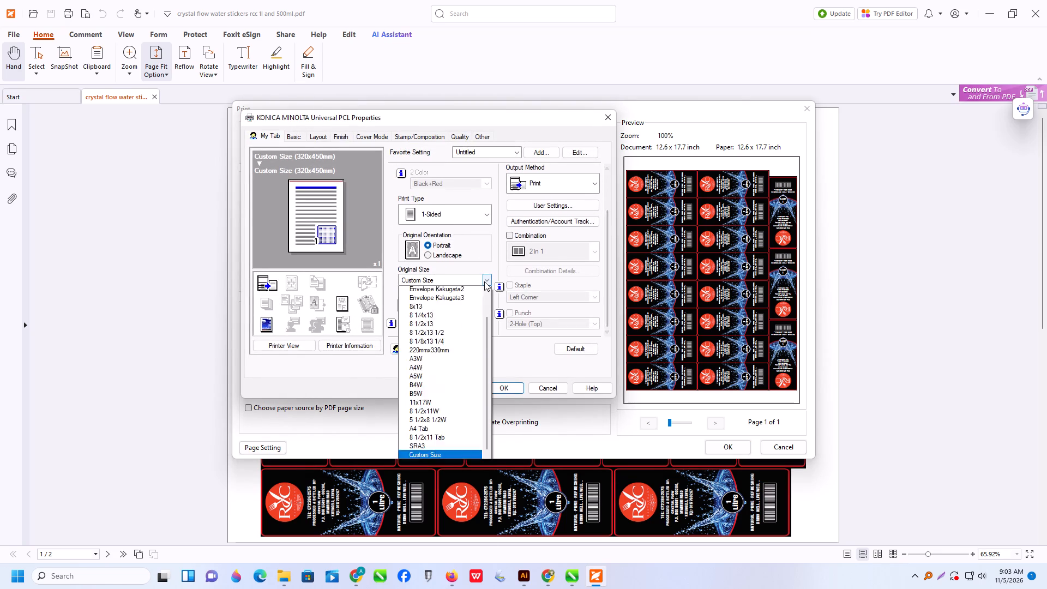
pyautogui.scroll(-4, 444, 467)
pyautogui.click(423, 533)
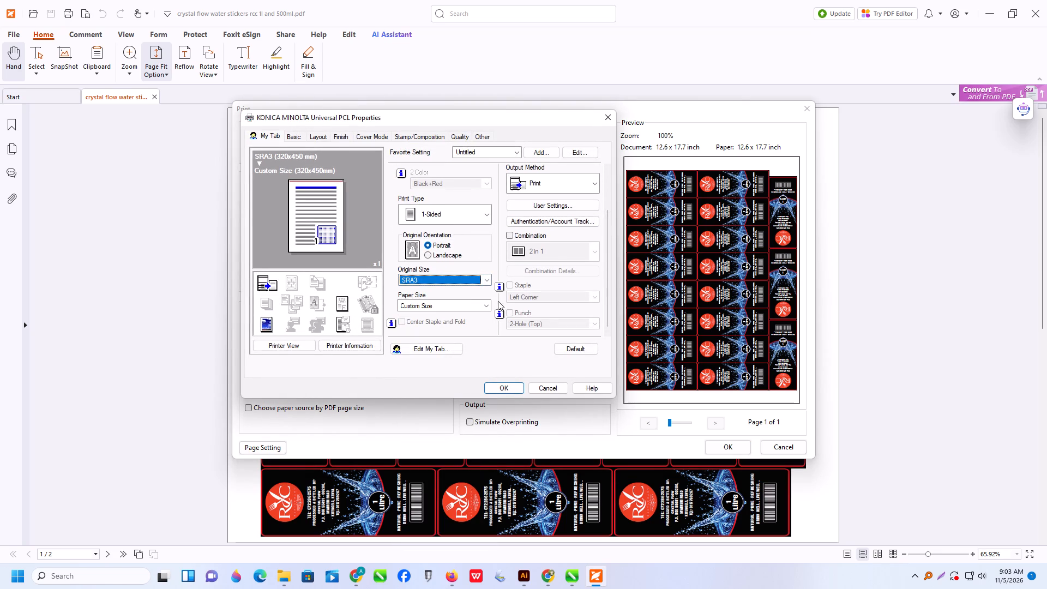
pyautogui.click(485, 300)
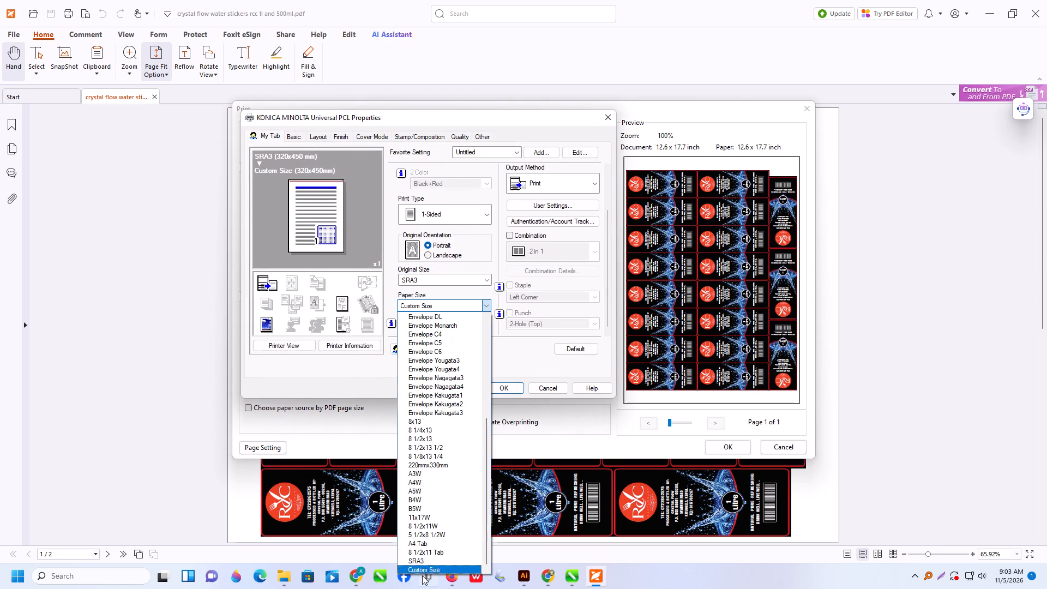
pyautogui.click(424, 561)
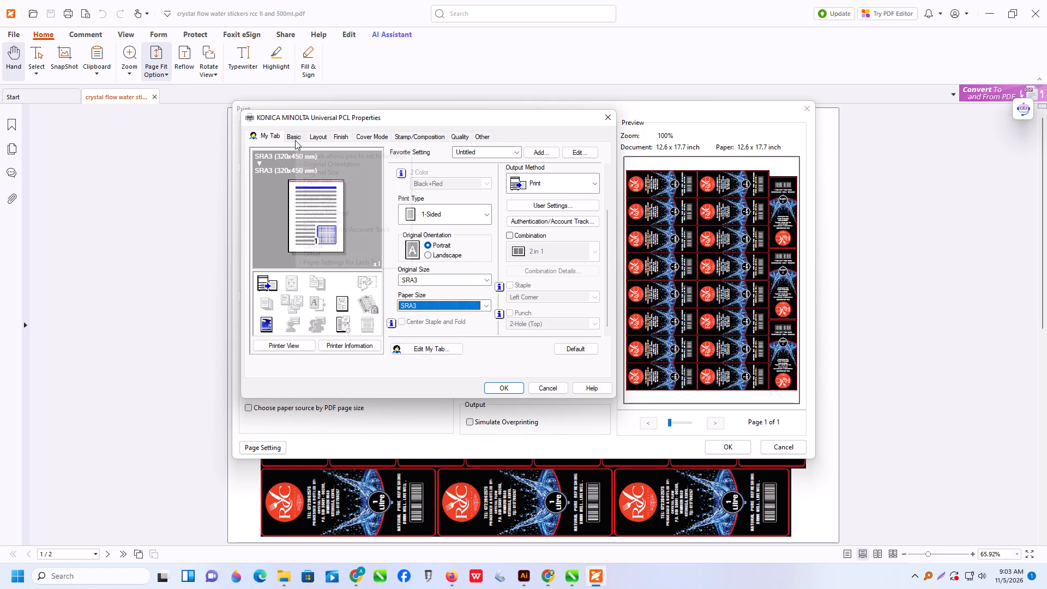
# Set the paper tray to Tray2 with paper type Thick 3, check the layout options, and apply the printer properties.
pyautogui.click(295, 140)
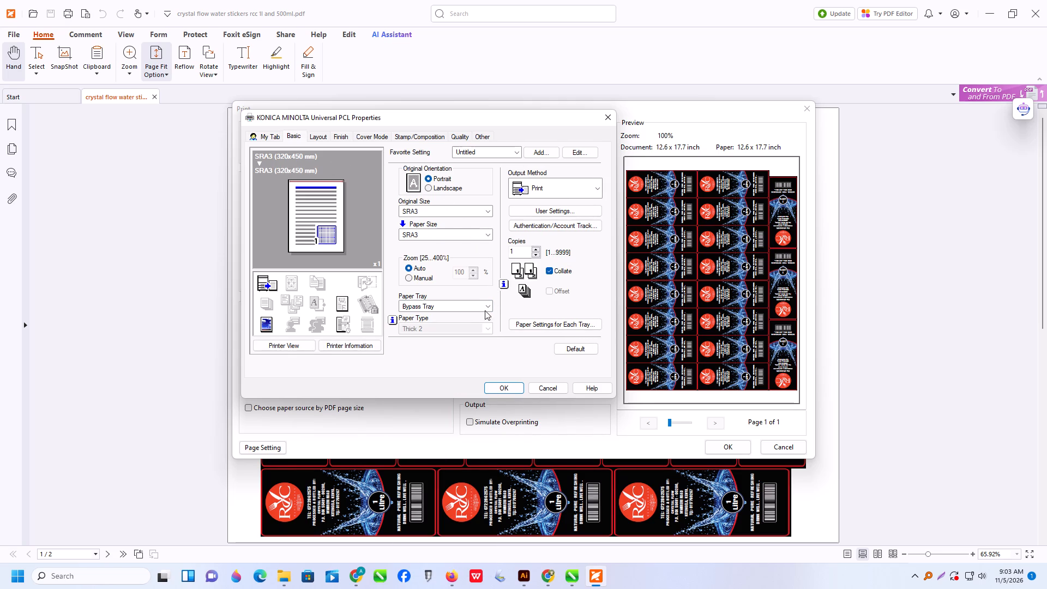
pyautogui.click(488, 308)
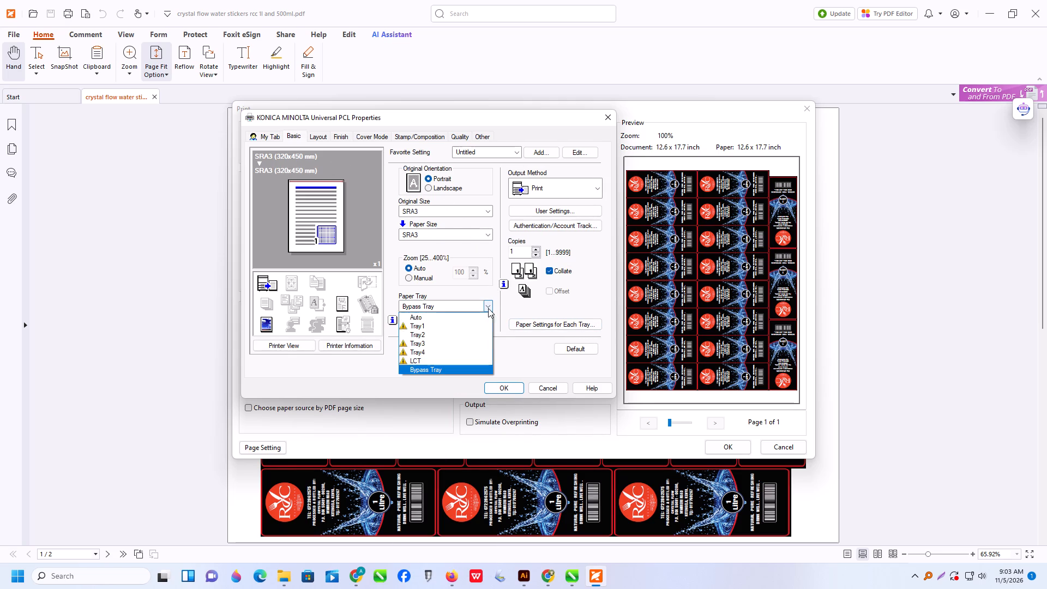
pyautogui.click(453, 334)
pyautogui.click(563, 325)
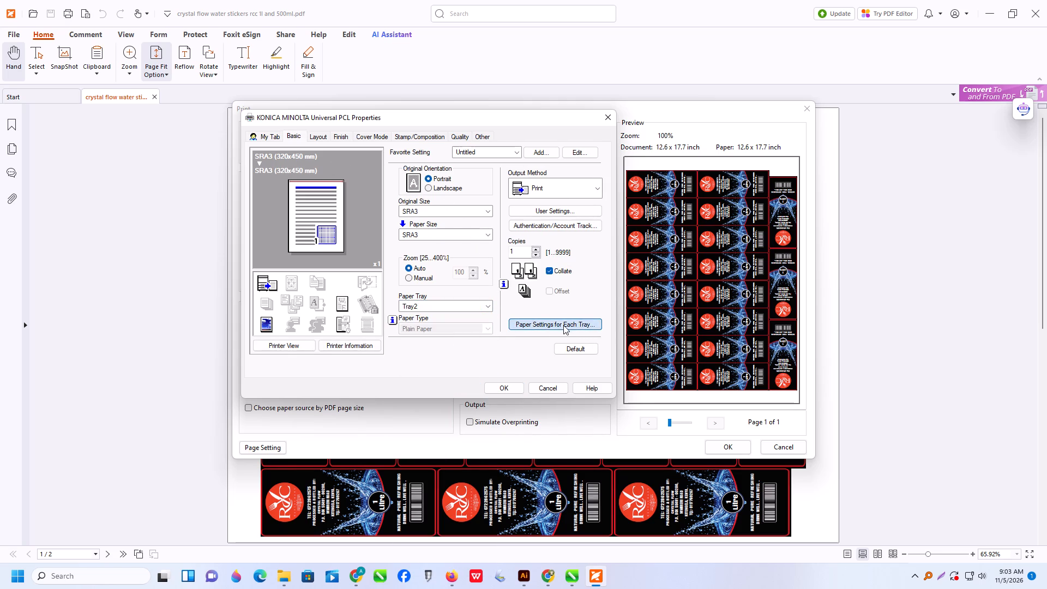
pyautogui.click(395, 332)
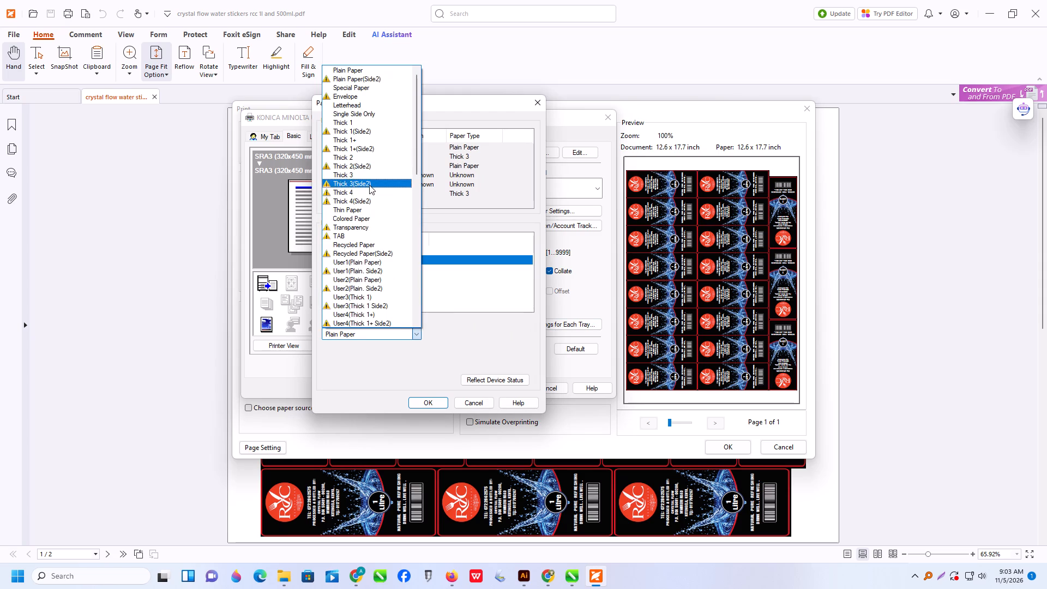
pyautogui.click(360, 175)
pyautogui.click(437, 396)
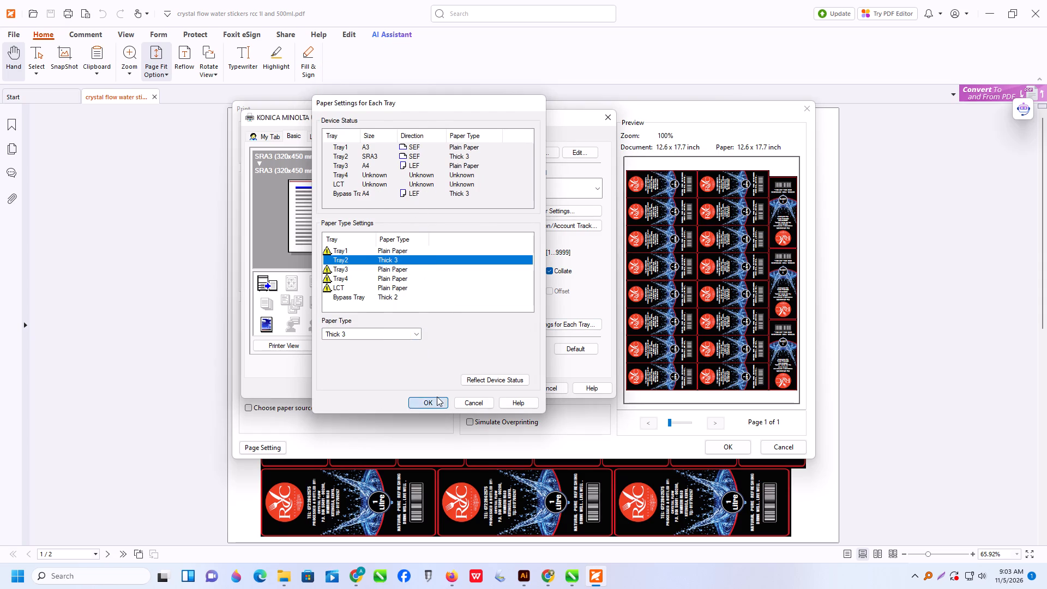
pyautogui.click(328, 141)
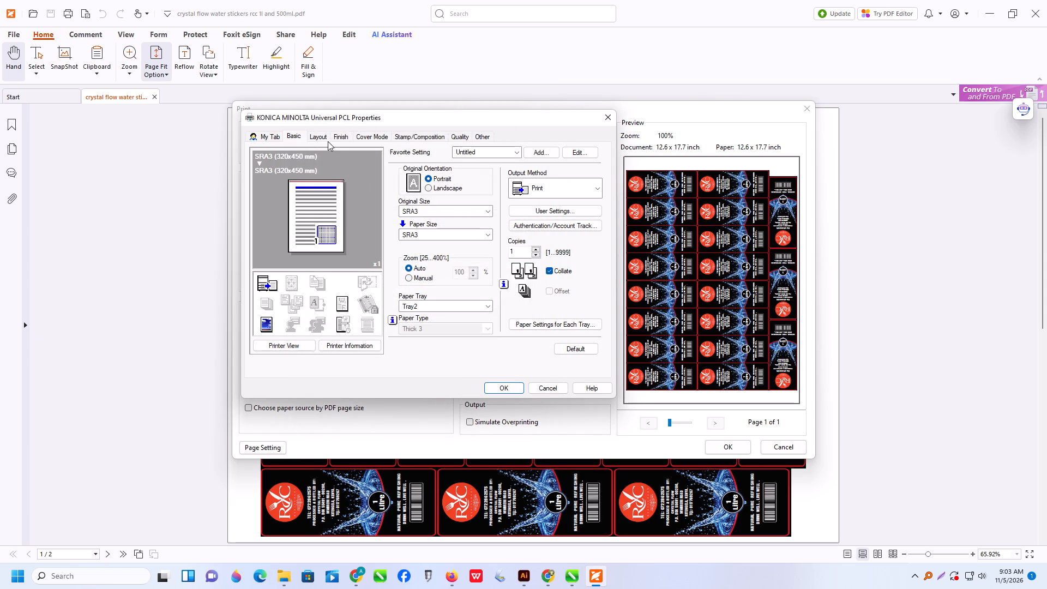
pyautogui.click(322, 131)
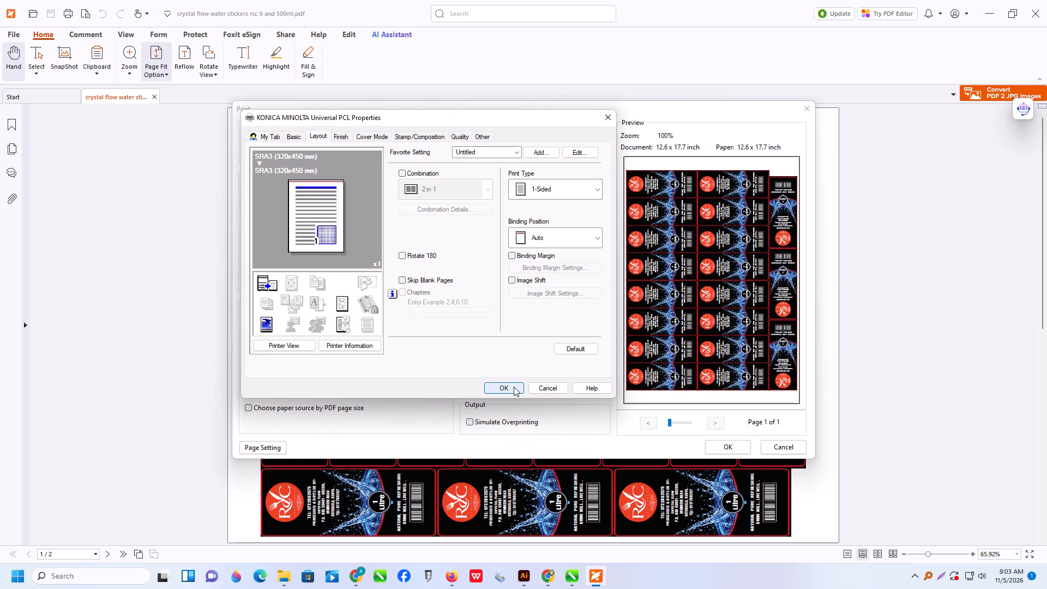
pyautogui.click(514, 387)
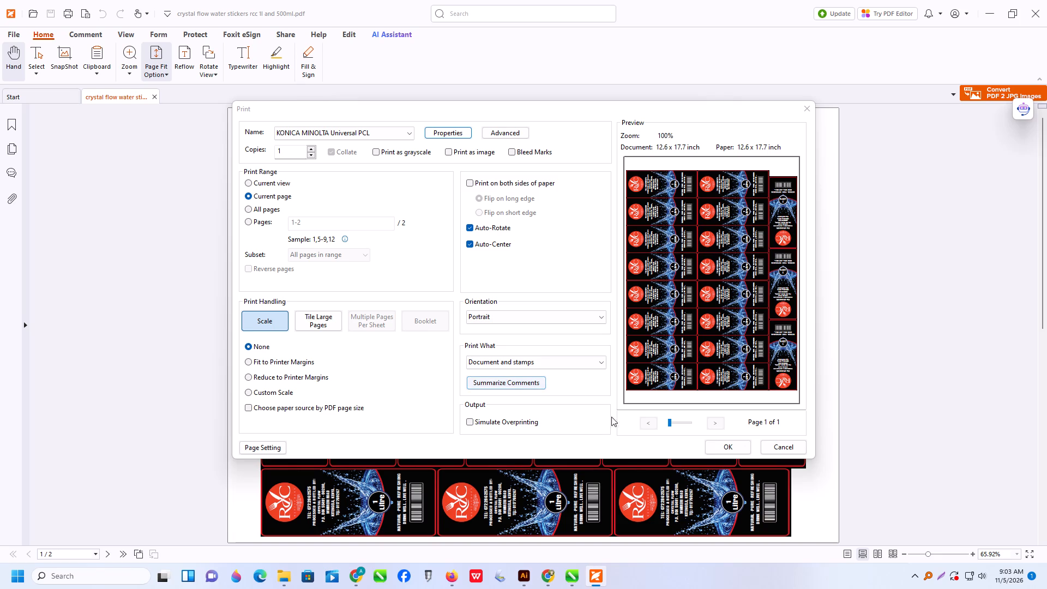
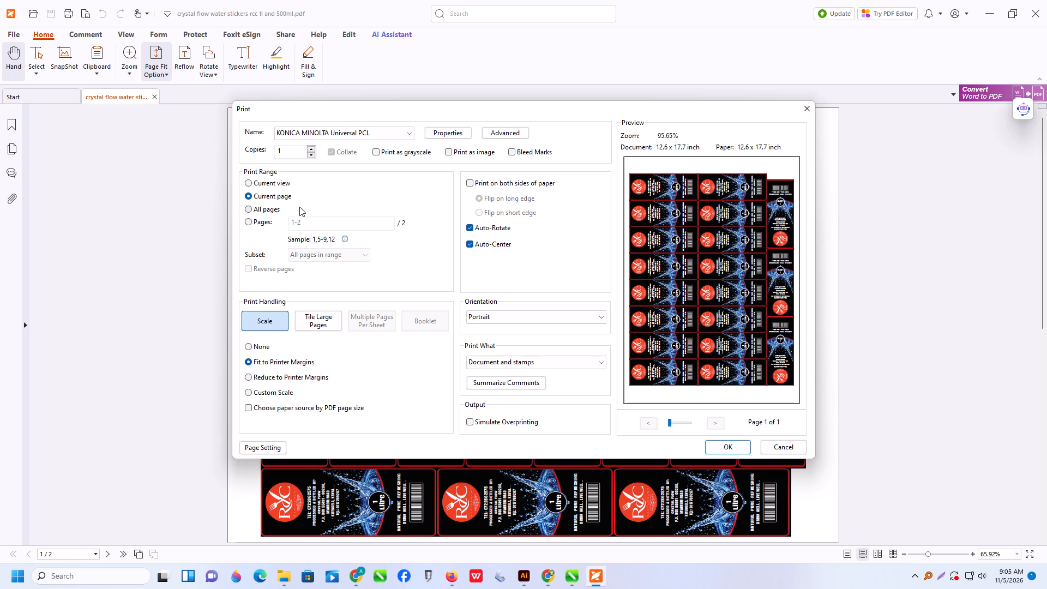
# Print one copy of the current page of 1 Litre stickers on the KONICA MINOLTA Universal PCL printer.
pyautogui.click(735, 447)
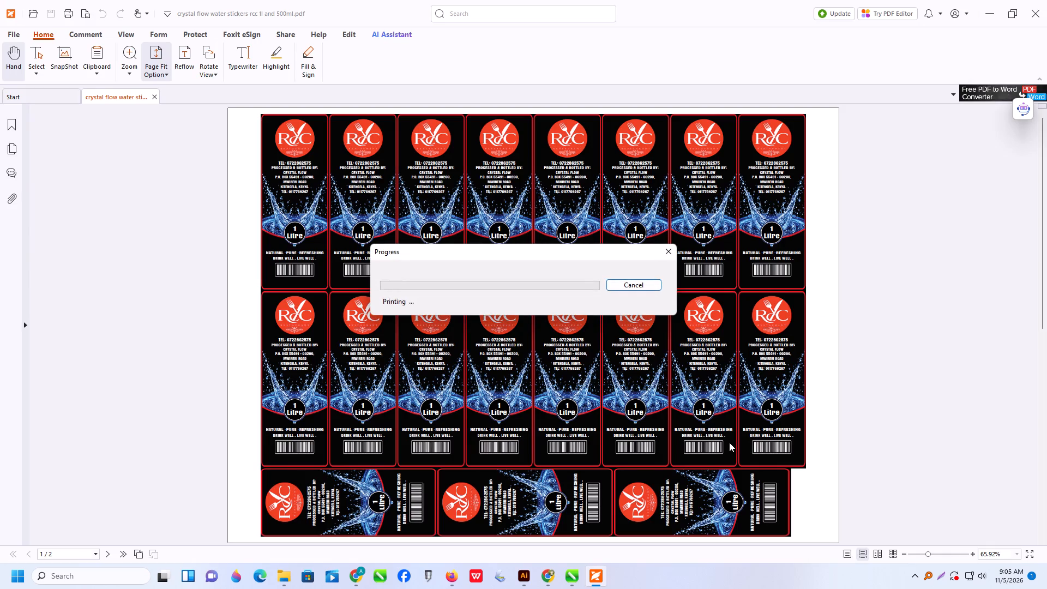
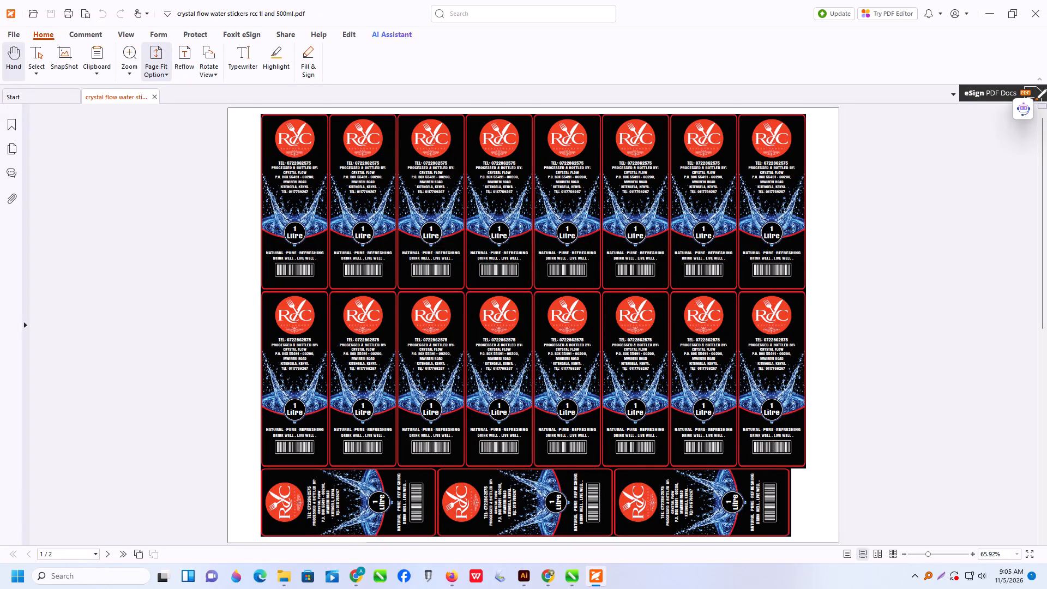
# Set up a print job for 33 copies of only the current page of 1 Litre stickers.
pyautogui.click(72, 14)
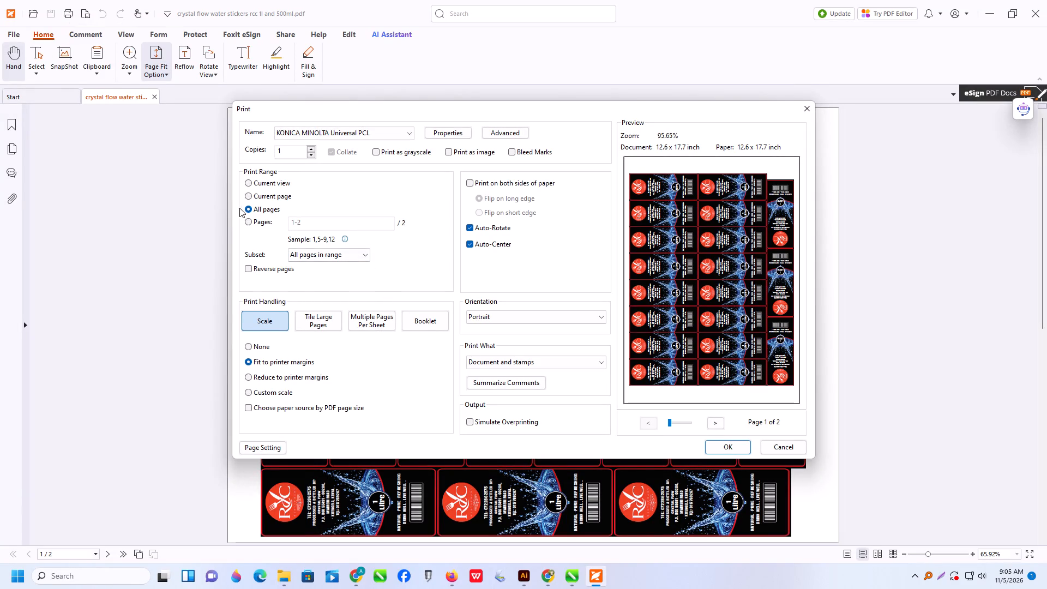
pyautogui.click(251, 197)
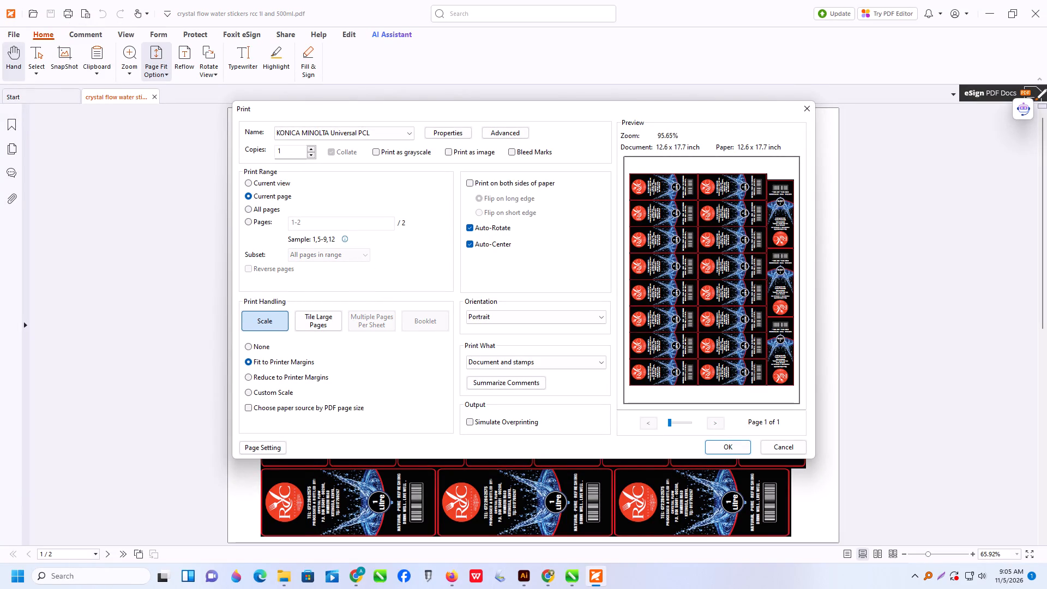
pyautogui.moveTo(294, 151); pyautogui.dragTo(169, 164)
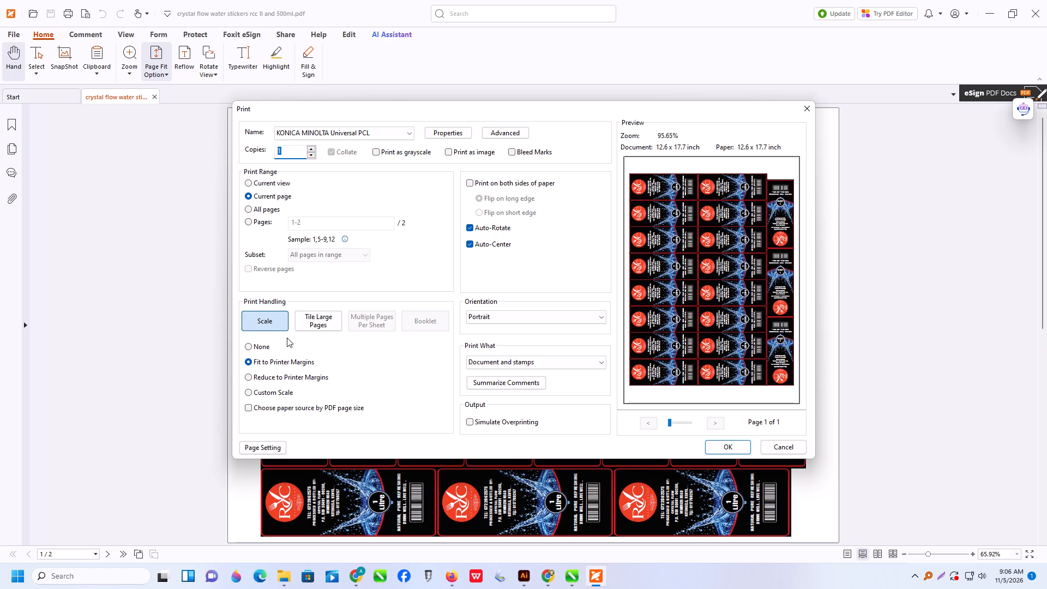
pyautogui.write('33')
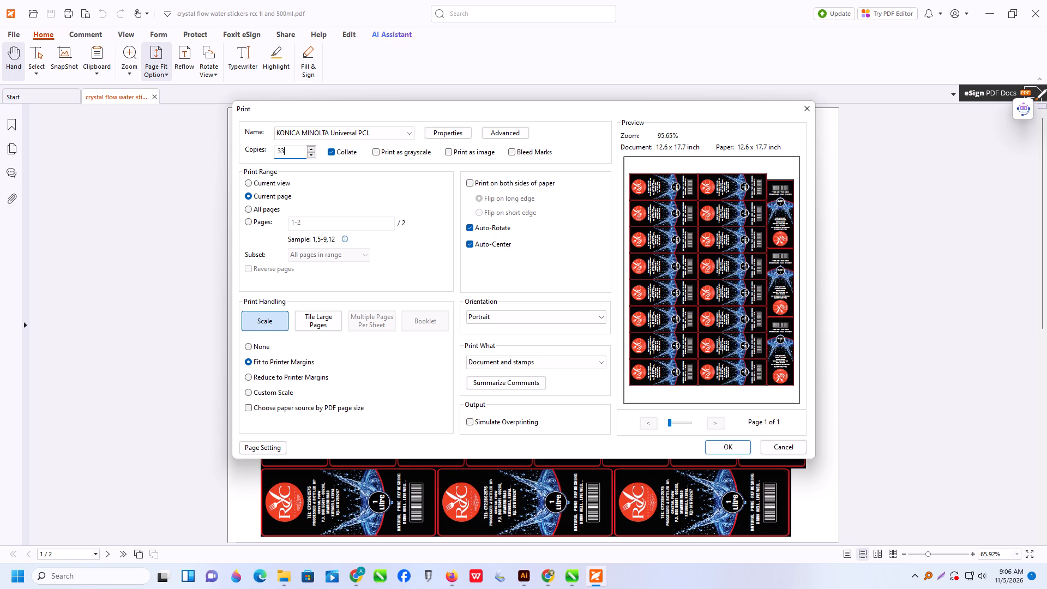
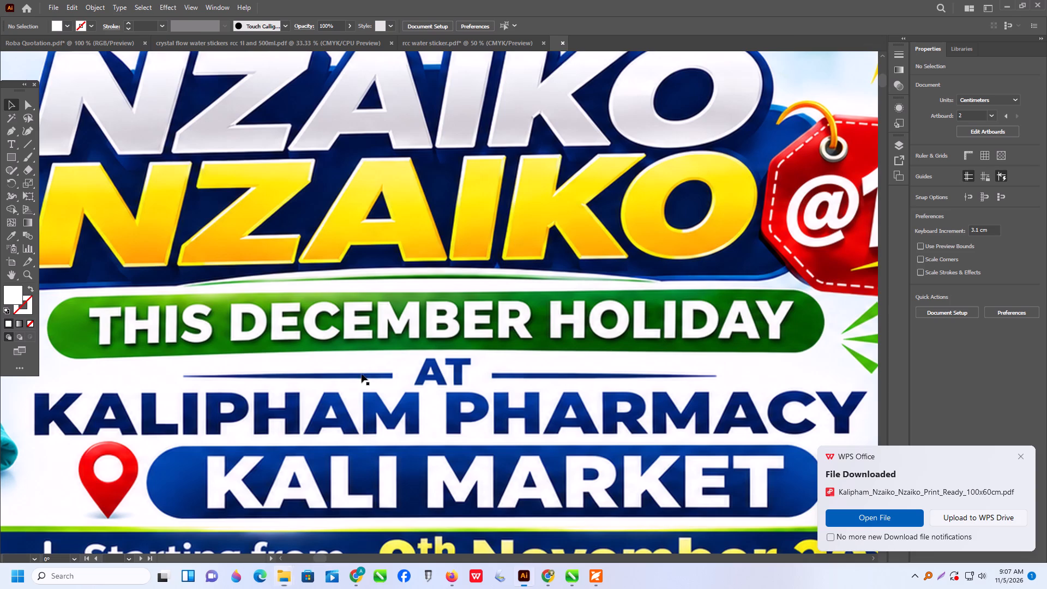
# Examine the full Kalipham Pharmacy Nzaiko Nzaiko banner in the opened 100x60cm PDF.
pyautogui.keyDown('alt'); pyautogui.scroll(-6, 378, 390); pyautogui.keyUp('alt')
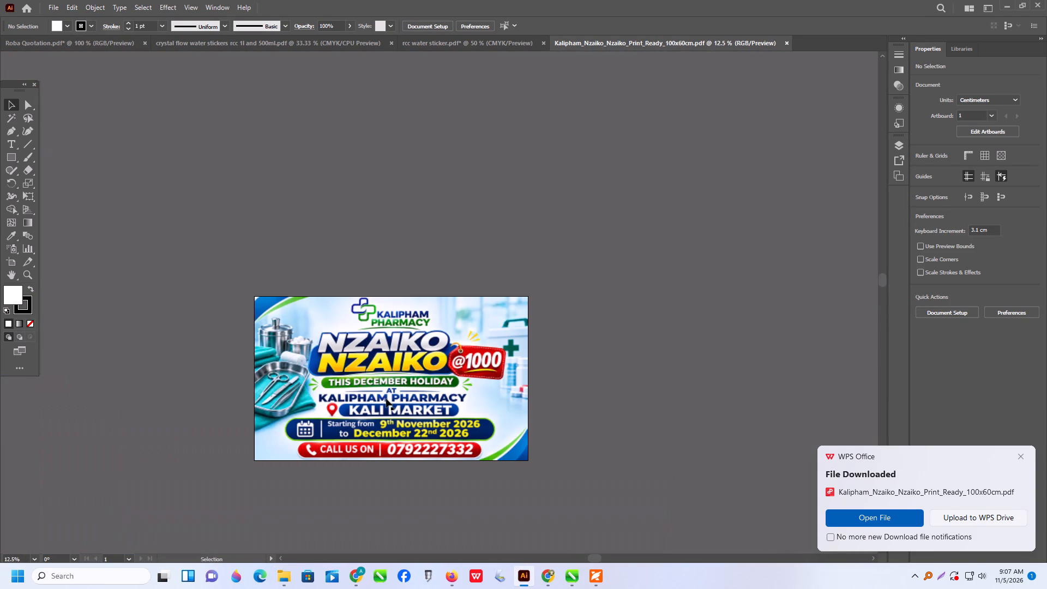